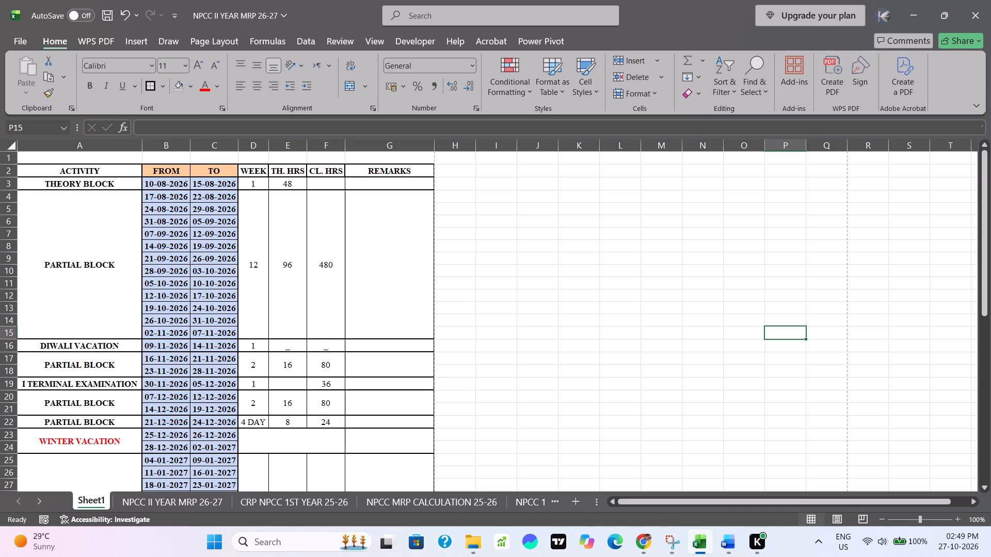
Insert a row above the DIWALI VACATION row and copy that row's activity name and FROM and TO dates into it.
{"action": "right_click", "coordinate": [9, 348]}
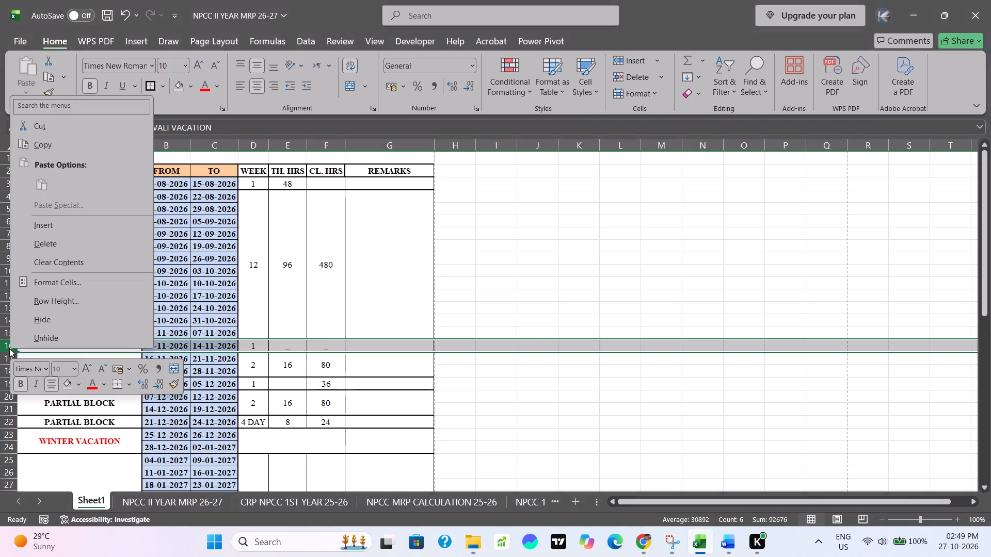
{"action": "left_click", "coordinate": [27, 228]}
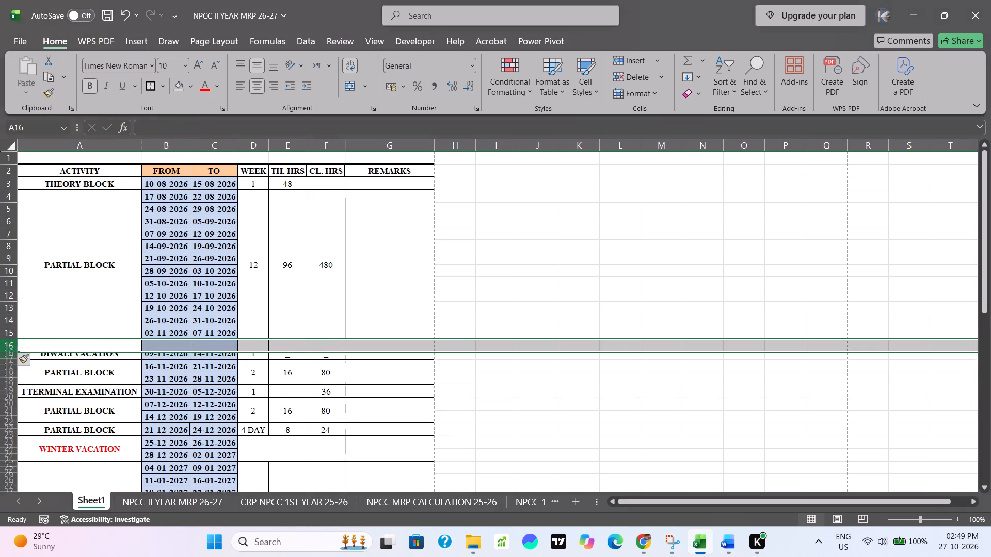
{"action": "left_click", "coordinate": [614, 410]}
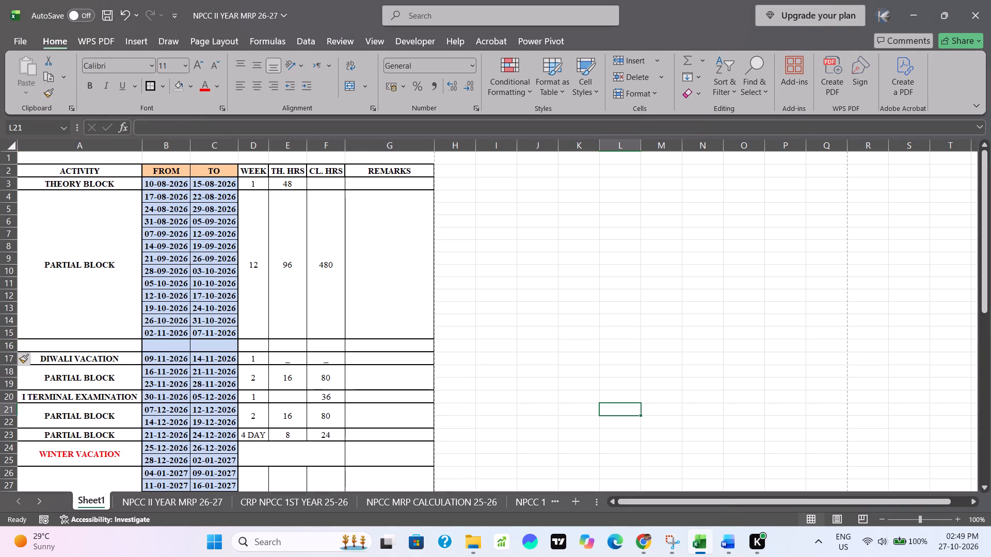
{"action": "left_click_drag", "start_coordinate": [83, 359], "coordinate": [201, 360]}
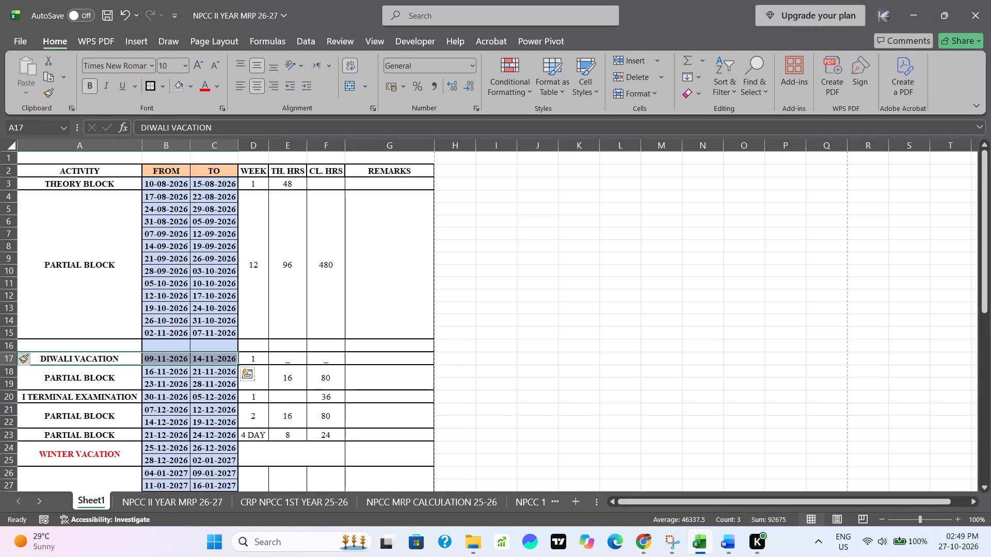
{"action": "key", "text": "ctrl+c"}
{"action": "left_click", "coordinate": [99, 348]}
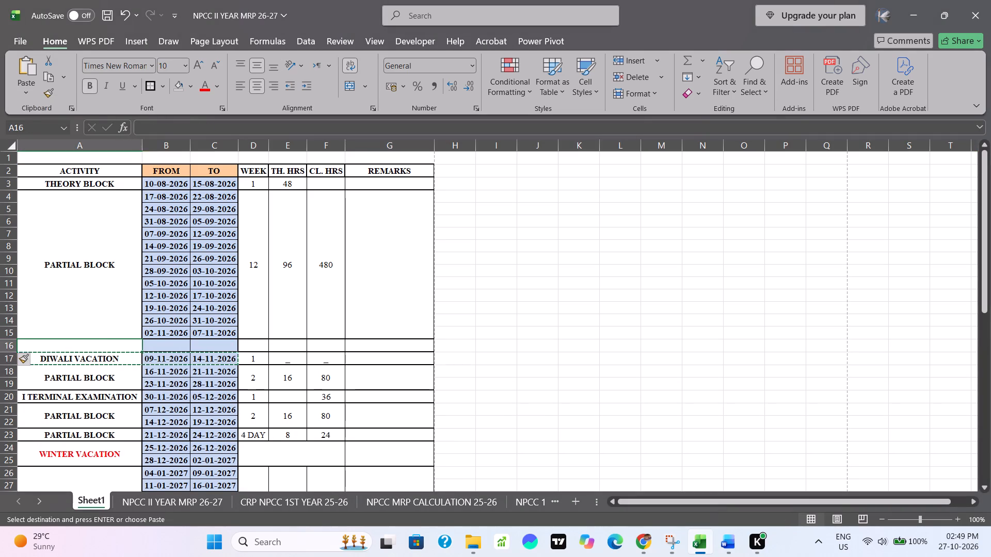
{"action": "key", "text": "ctrl+v"}
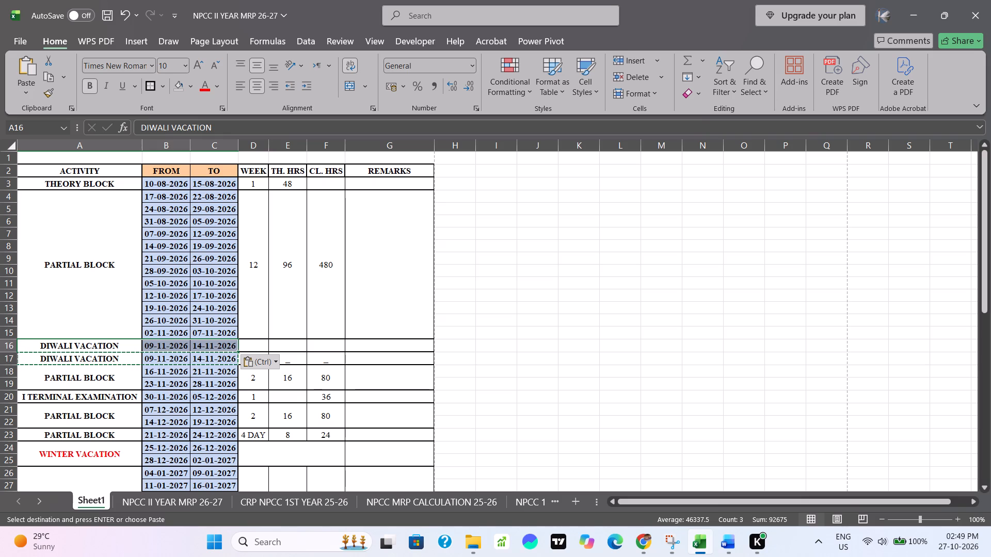
Change the activity in row 17, the lower of the two DIWALI VACATION rows, to CLINICAL BLOCK.
{"action": "left_click", "coordinate": [78, 379]}
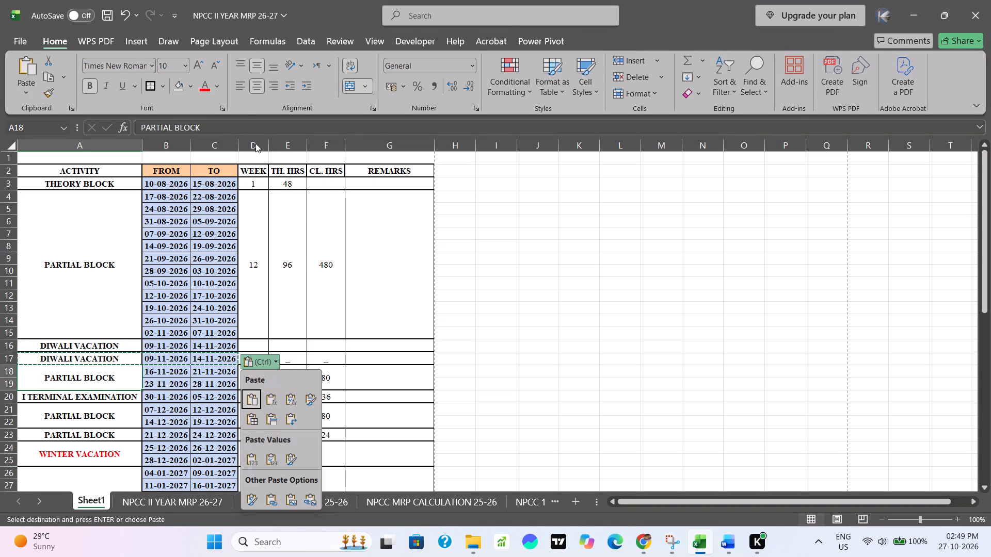
{"action": "left_click", "coordinate": [122, 360]}
{"action": "left_click", "coordinate": [118, 359]}
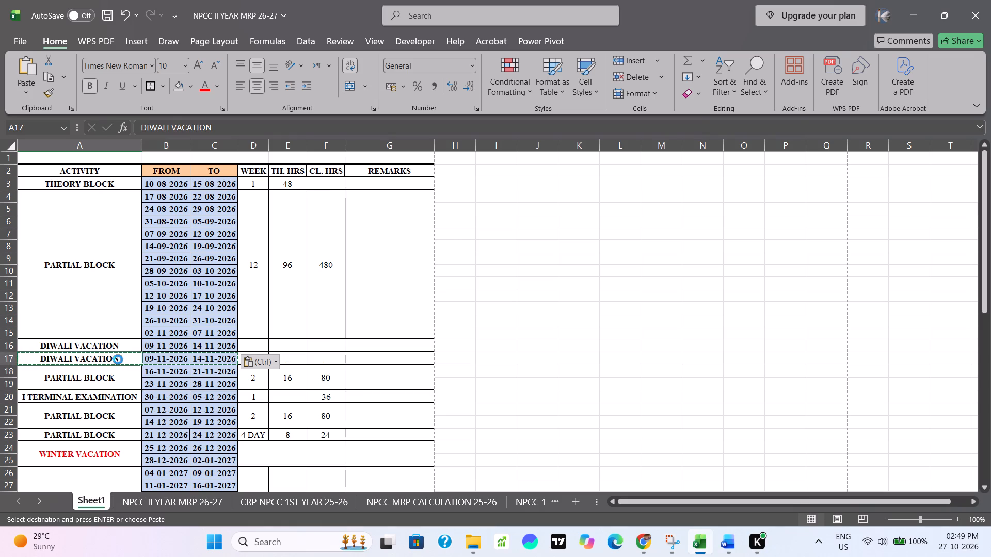
{"action": "key", "text": "Delete"}
{"action": "type", "text": "CLINI"}
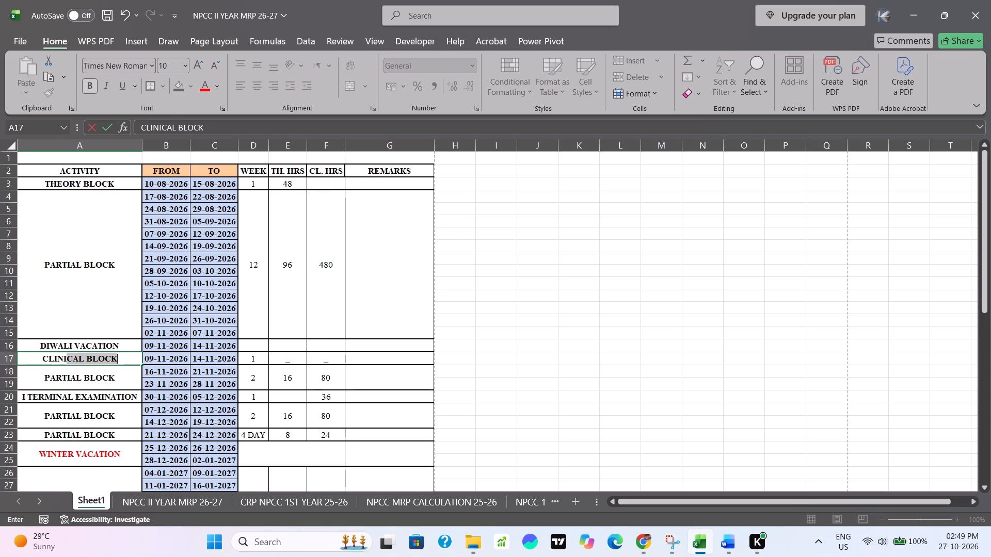
{"action": "key", "text": "Right"}
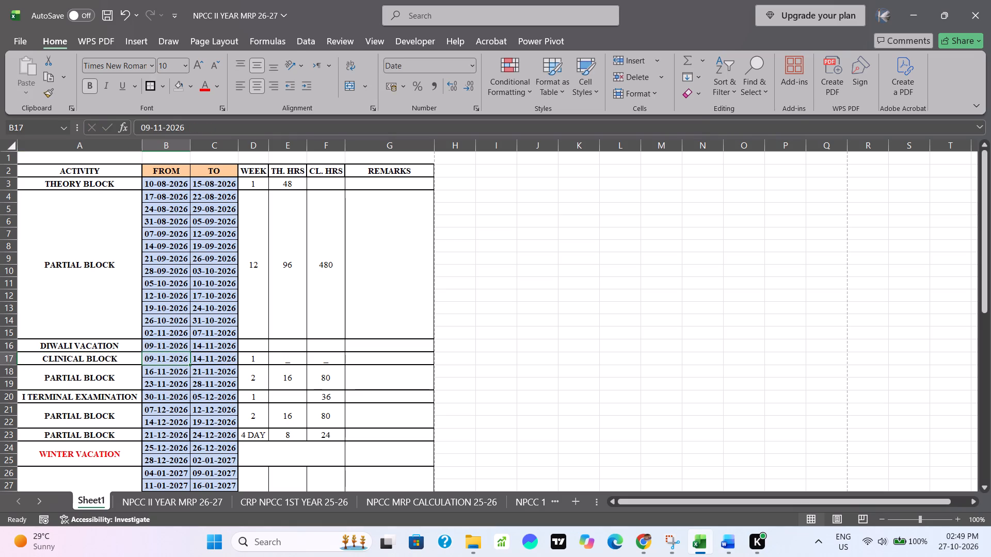
Set the TO date of the DIWALI VACATION row to 11-11-2026.
{"action": "double_click", "coordinate": [153, 358]}
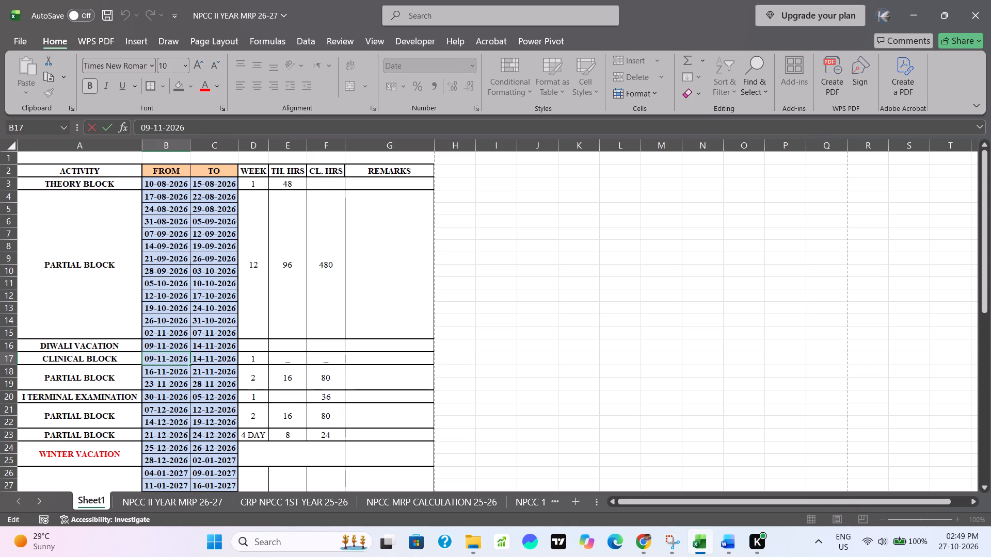
{"action": "double_click", "coordinate": [202, 348]}
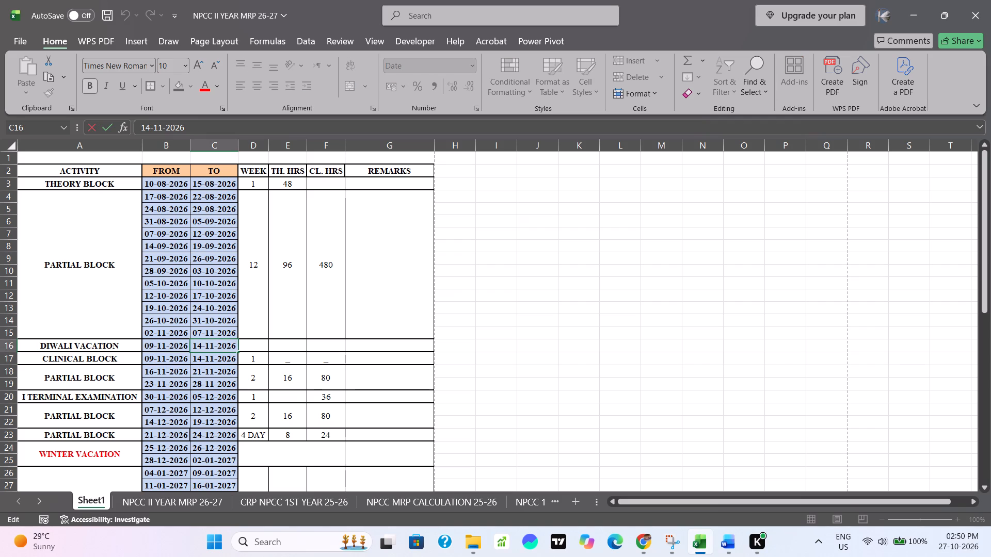
{"action": "key", "text": "BackSpace"}
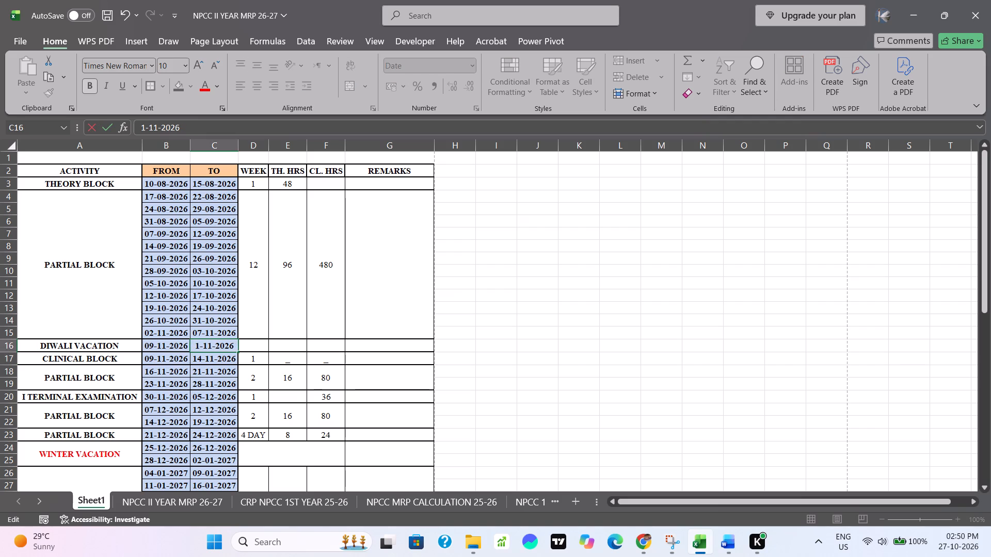
{"action": "key", "text": "1"}
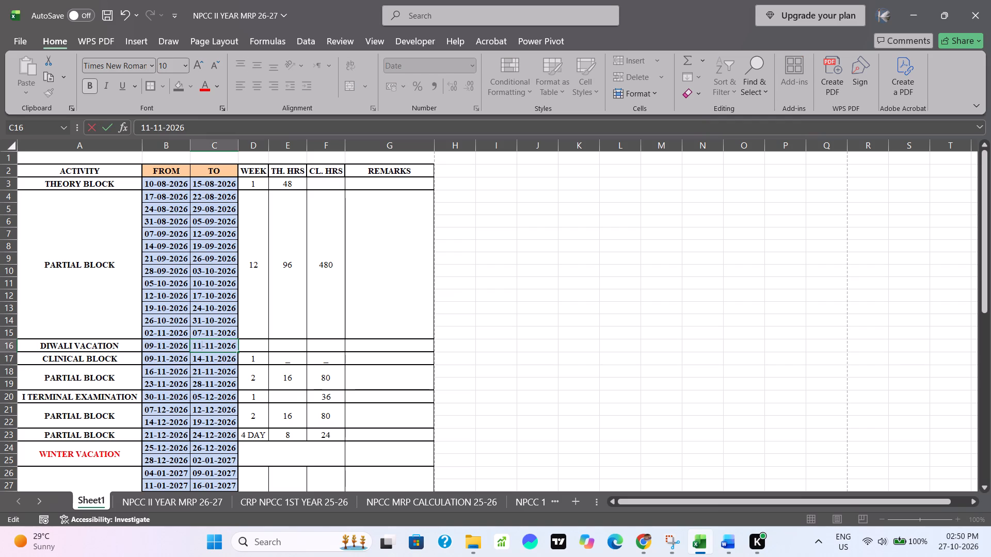
Set the FROM date of the CLINICAL BLOCK in row 17 to 12-11-2026.
{"action": "double_click", "coordinate": [151, 359]}
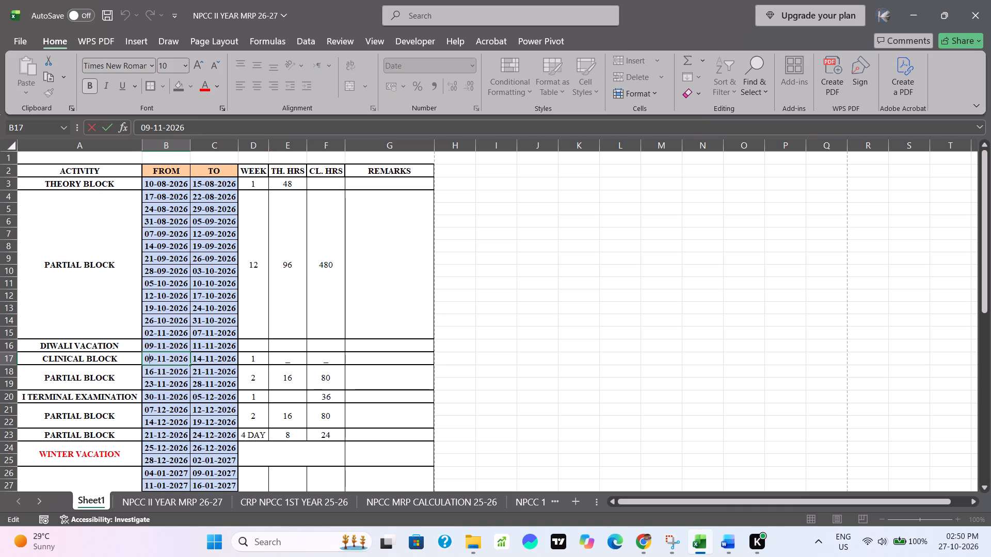
{"action": "key", "text": "Right"}
{"action": "key", "text": "BackSpace"}
{"action": "key", "text": "BackSpace"}
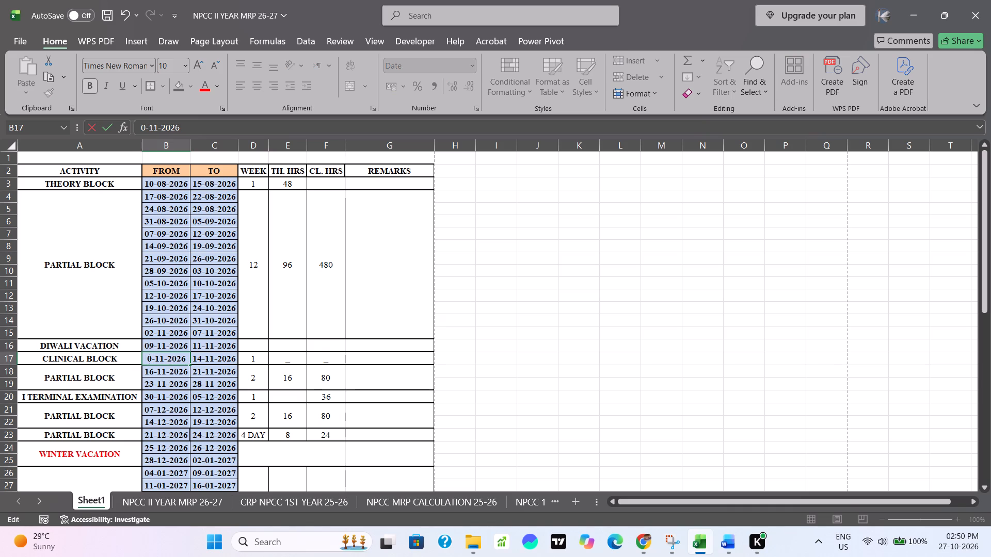
{"action": "type", "text": "12"}
{"action": "key", "text": "Right"}
{"action": "key", "text": "Right"}
{"action": "key", "text": "Right"}
{"action": "key", "text": "Right"}
{"action": "key", "text": "Right"}
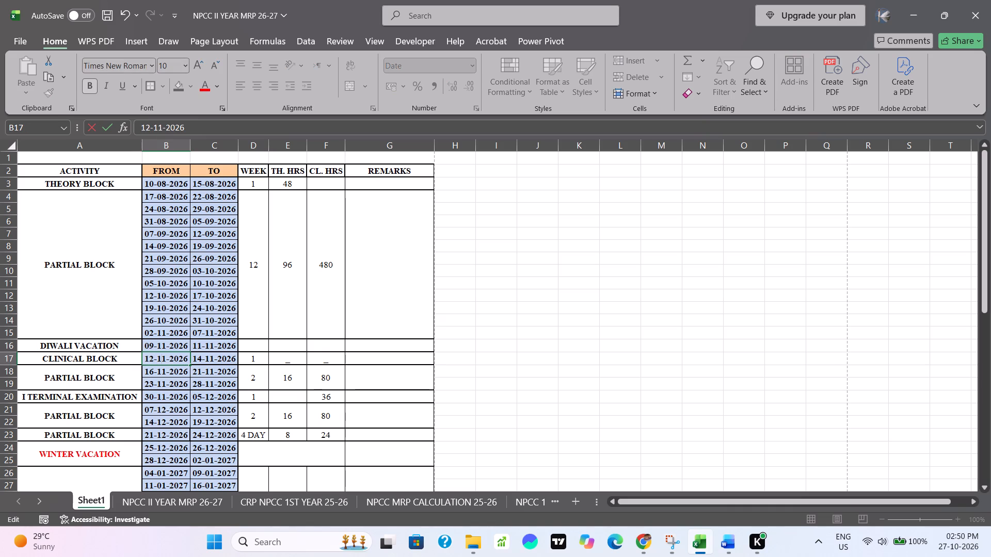
{"action": "key", "text": "Right"}
Set the WEEK value of the CLINICAL BLOCK in row 17 to 3 DAY.
{"action": "double_click", "coordinate": [257, 360]}
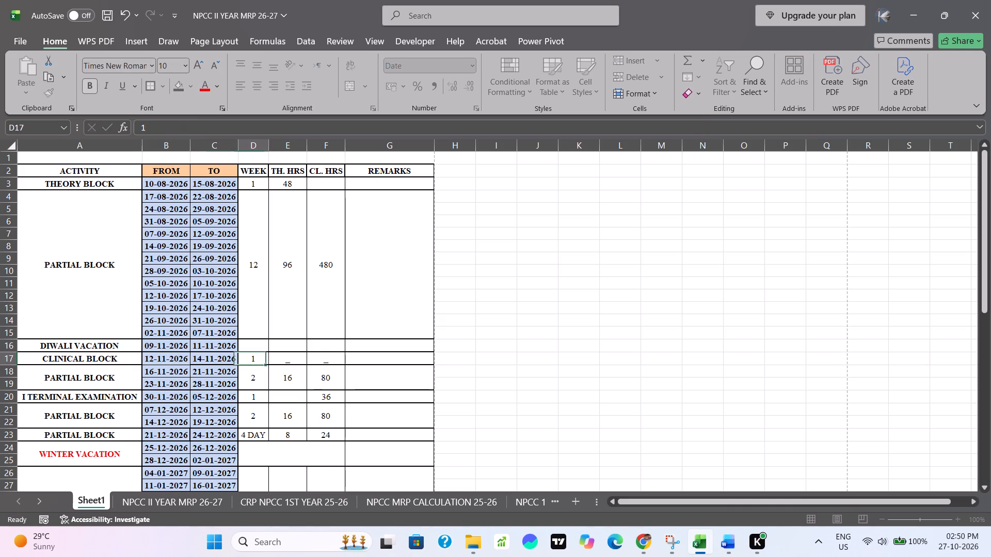
{"action": "key", "text": "BackSpace"}
{"action": "key", "text": "3"}
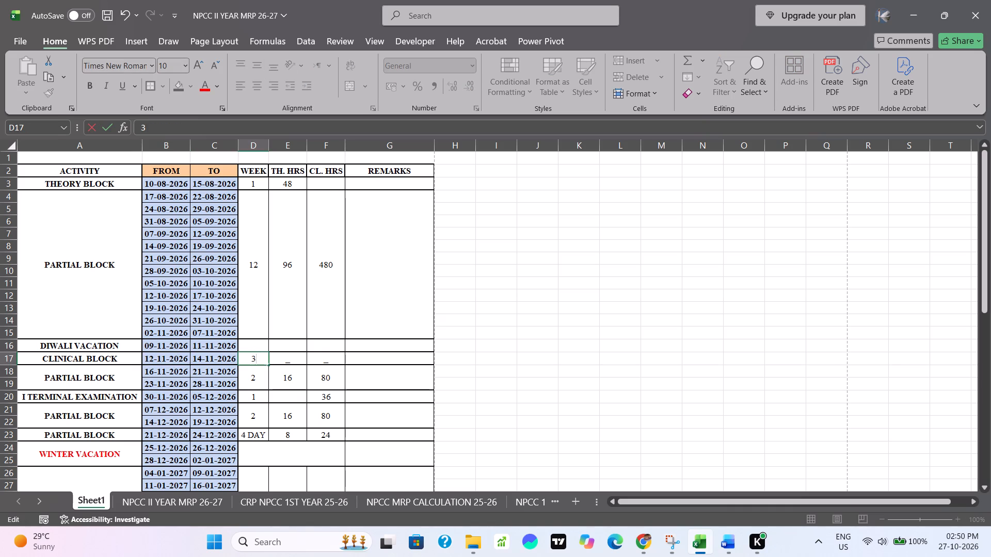
{"action": "key", "text": "space"}
{"action": "type", "text": "DAY"}
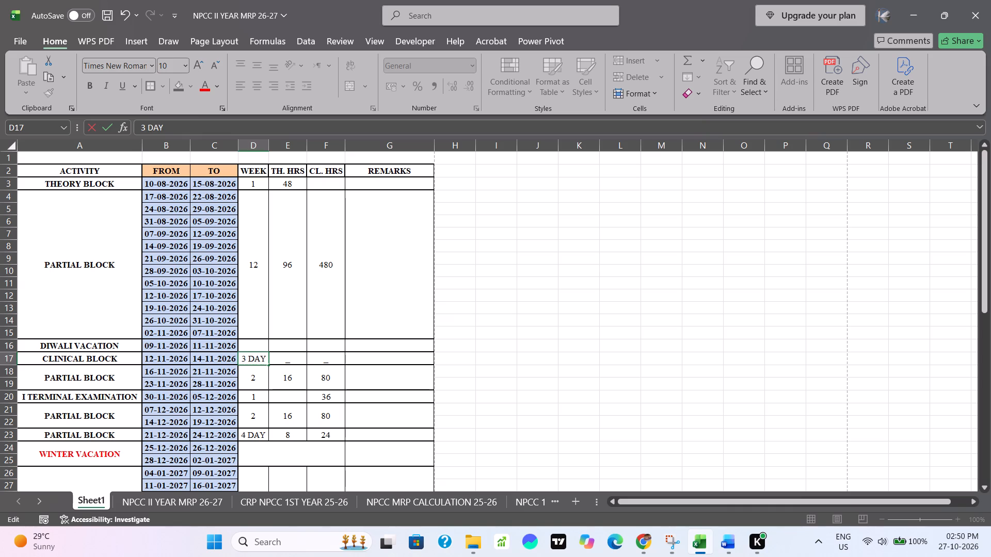
{"action": "left_click", "coordinate": [323, 390]}
Replace the CL. HRS placeholder of the CLINICAL BLOCK in row 17 with 24.
{"action": "double_click", "coordinate": [329, 357]}
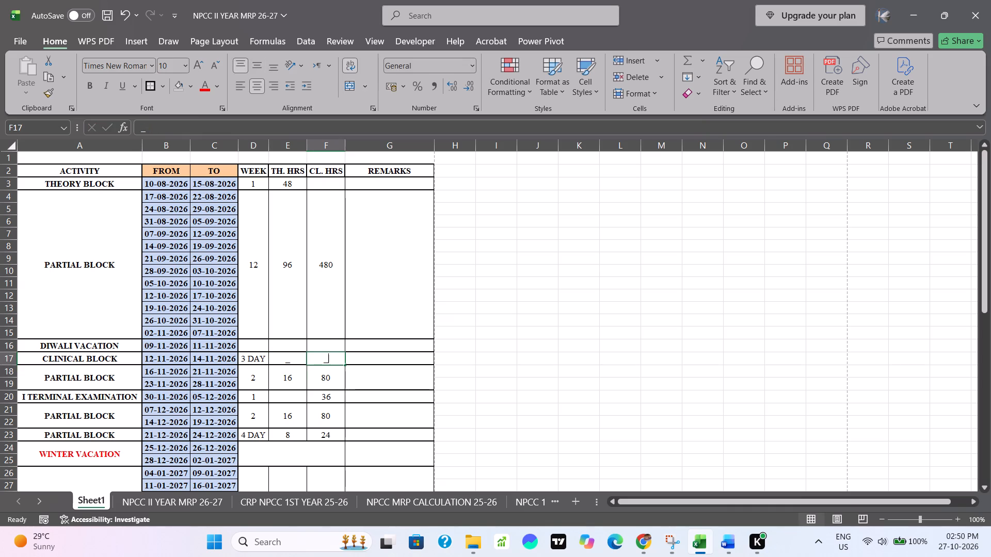
{"action": "key", "text": "BackSpace"}
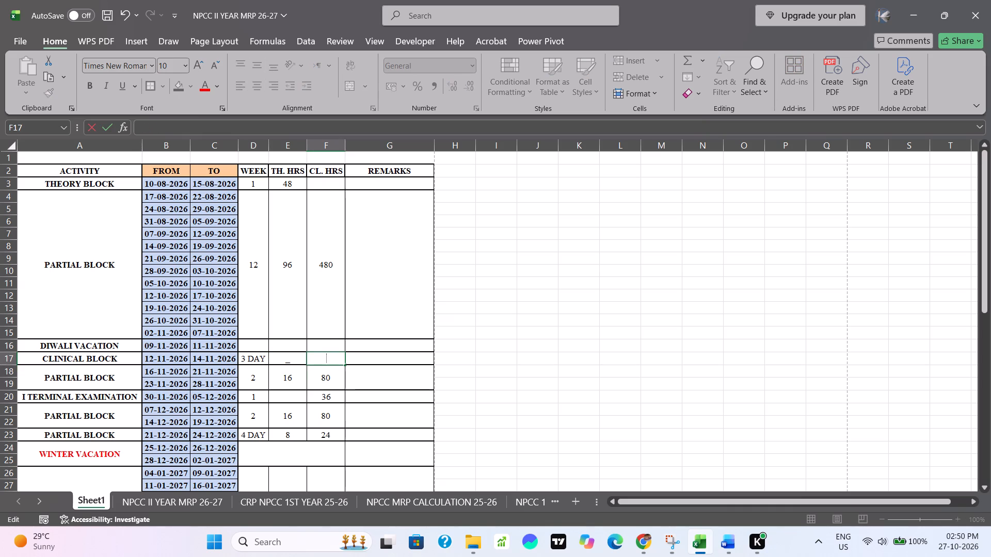
{"action": "type", "text": "24"}
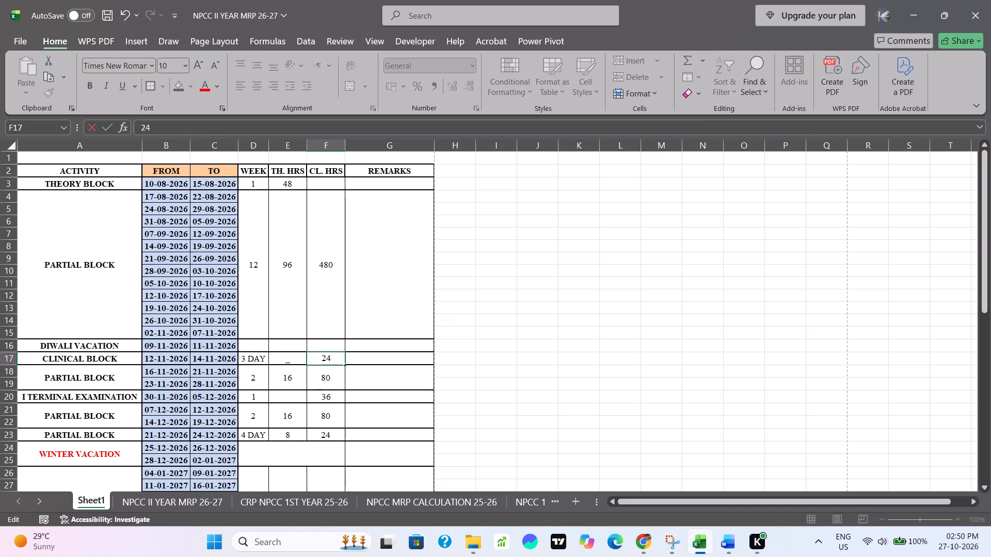
{"action": "left_click", "coordinate": [295, 362]}
{"action": "left_click", "coordinate": [469, 369]}
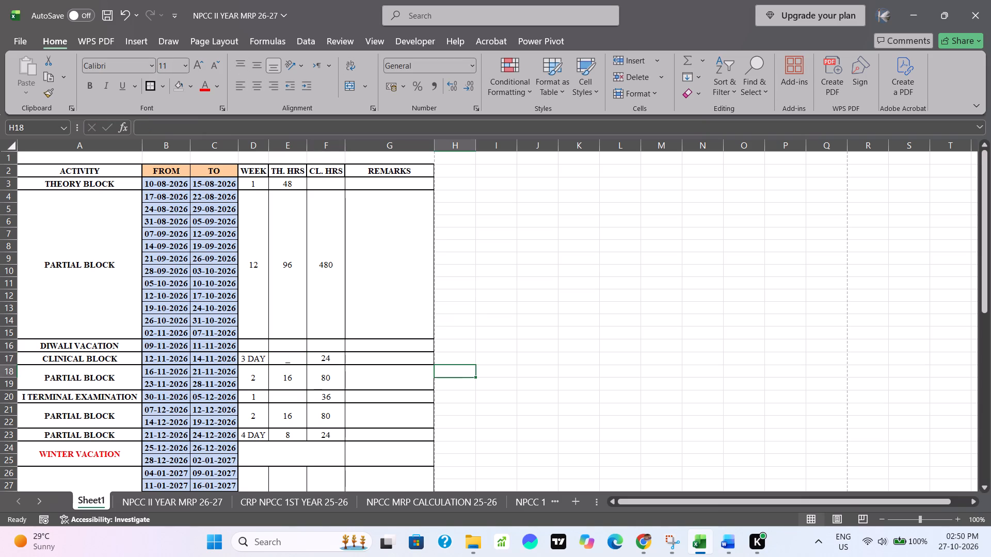
Move the 36 hours of the I TERMINAL EXAMINATION row from CL. HRS to TH. HRS.
{"action": "scroll", "coordinate": [483, 396], "scroll_direction": "down", "scroll_amount": 2}
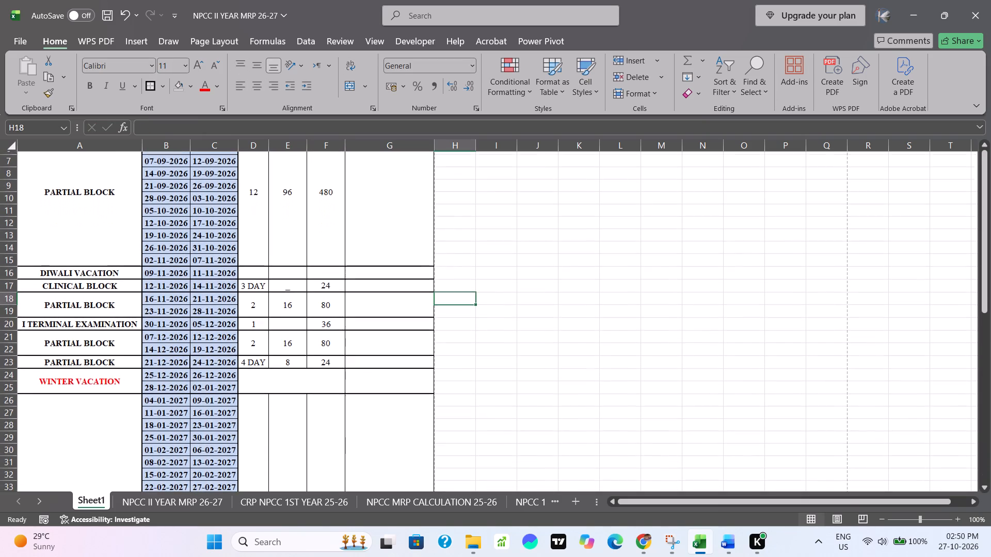
{"action": "double_click", "coordinate": [336, 320]}
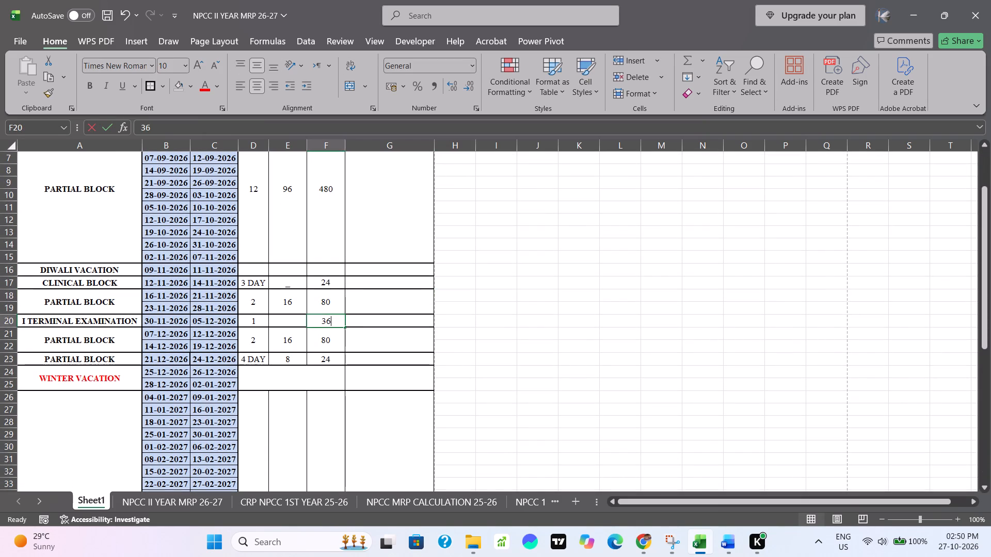
{"action": "left_click_drag", "start_coordinate": [336, 320], "coordinate": [319, 321]}
{"action": "key", "text": "ctrl+c"}
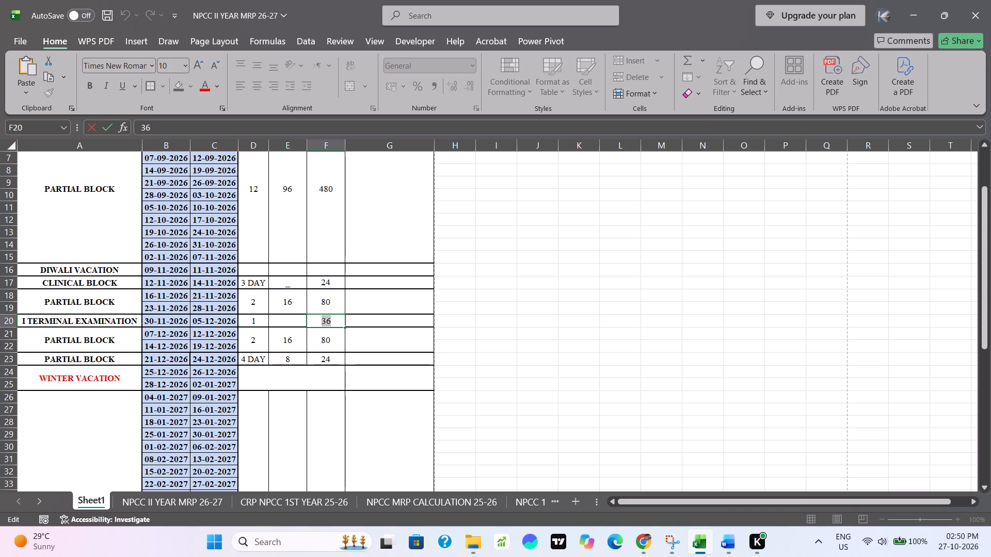
{"action": "double_click", "coordinate": [286, 320]}
{"action": "key", "text": "ctrl+v"}
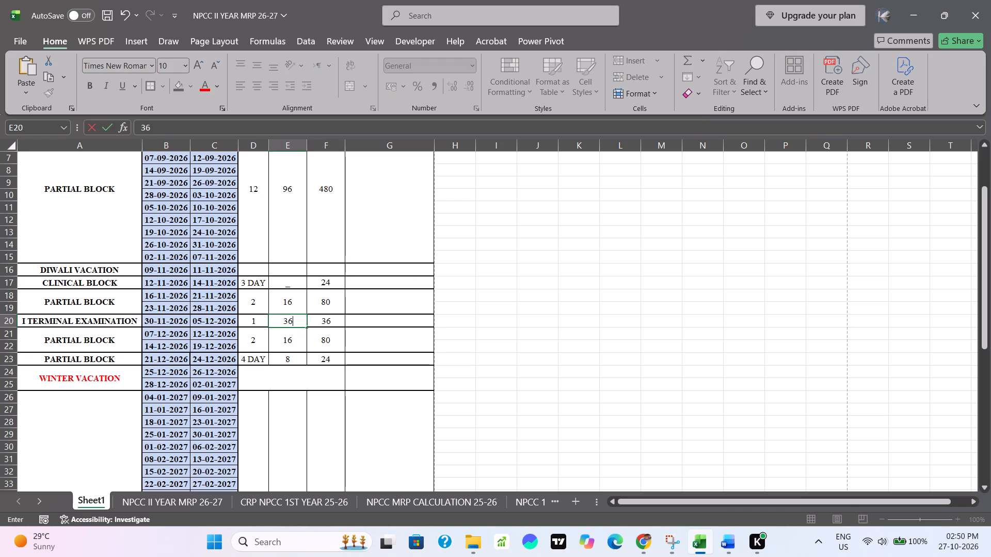
{"action": "left_click", "coordinate": [334, 321]}
{"action": "key", "text": "Delete"}
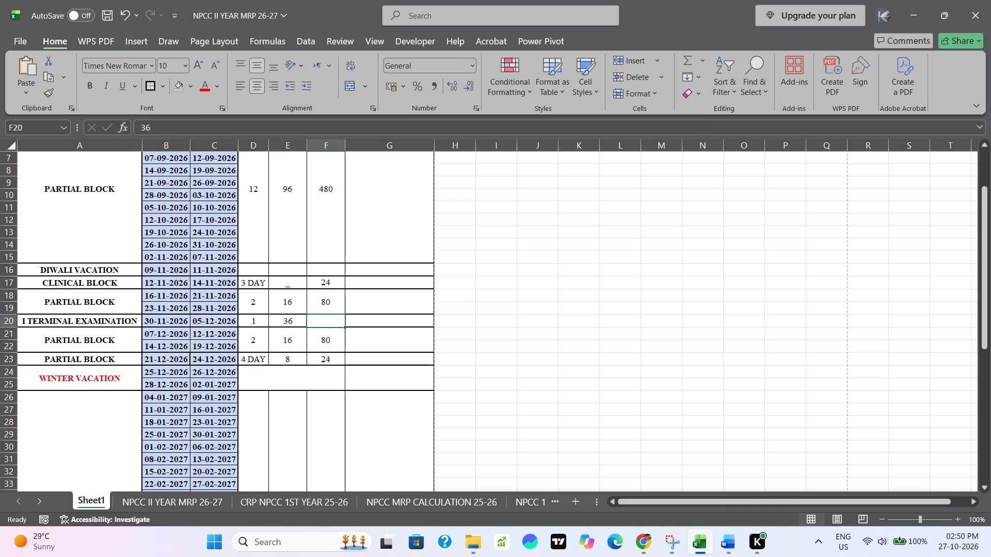
Move the 36 hours of the II TERMINAL EXAMINATION row from CL. HRS to TH. HRS.
{"action": "scroll", "coordinate": [434, 388], "scroll_direction": "down", "scroll_amount": 3}
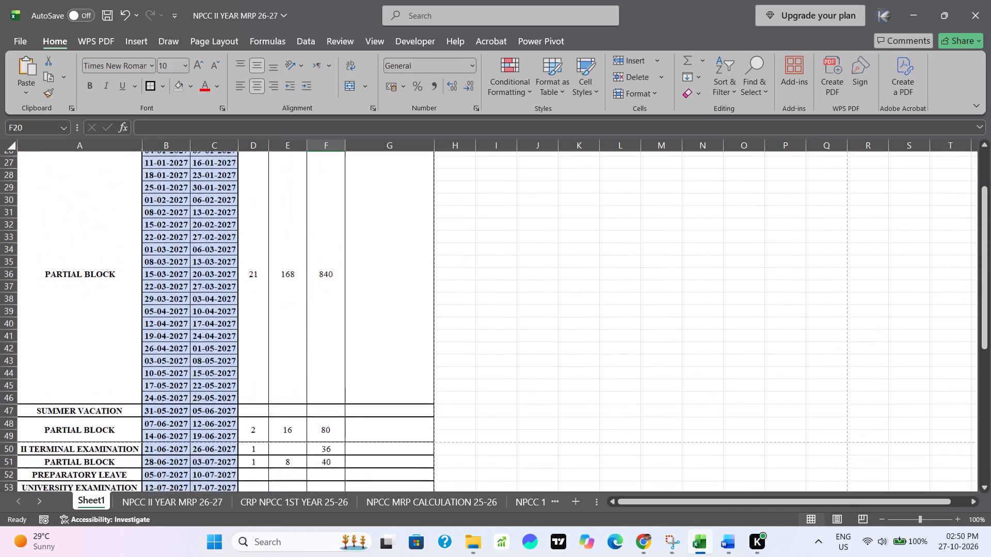
{"action": "scroll", "coordinate": [434, 388], "scroll_direction": "down", "scroll_amount": 3}
{"action": "double_click", "coordinate": [328, 383]}
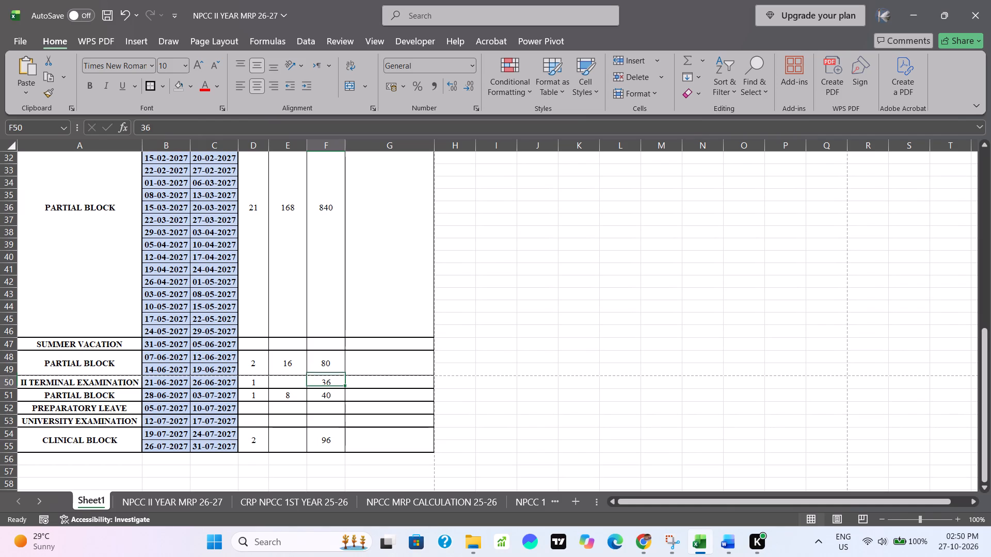
{"action": "left_click_drag", "start_coordinate": [332, 383], "coordinate": [322, 384]}
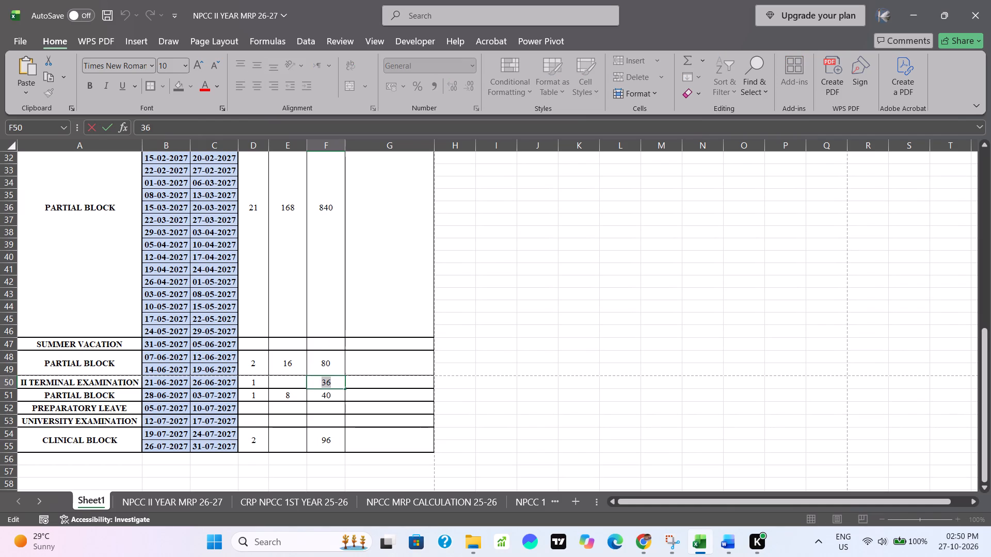
{"action": "key", "text": "ctrl+x"}
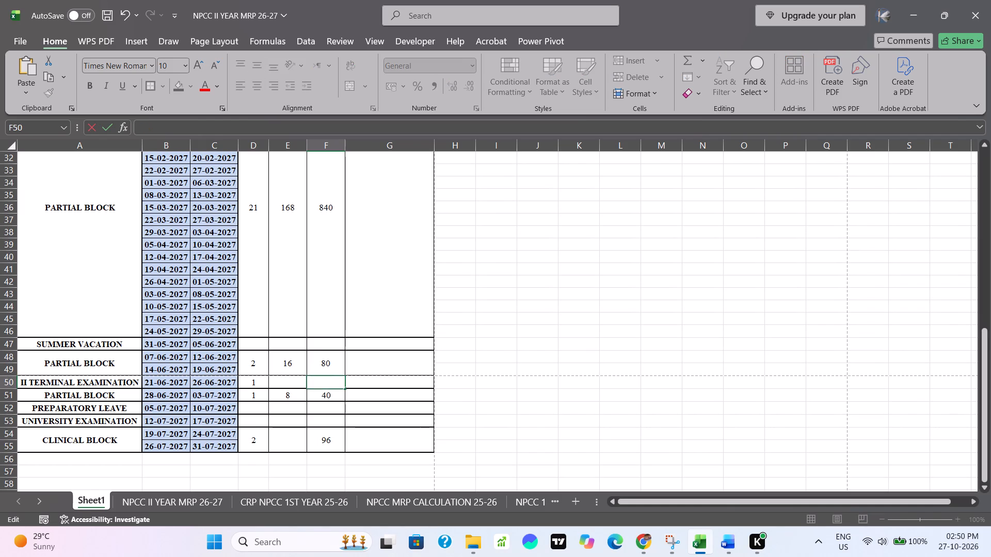
{"action": "double_click", "coordinate": [289, 383]}
{"action": "key", "text": "ctrl+v"}
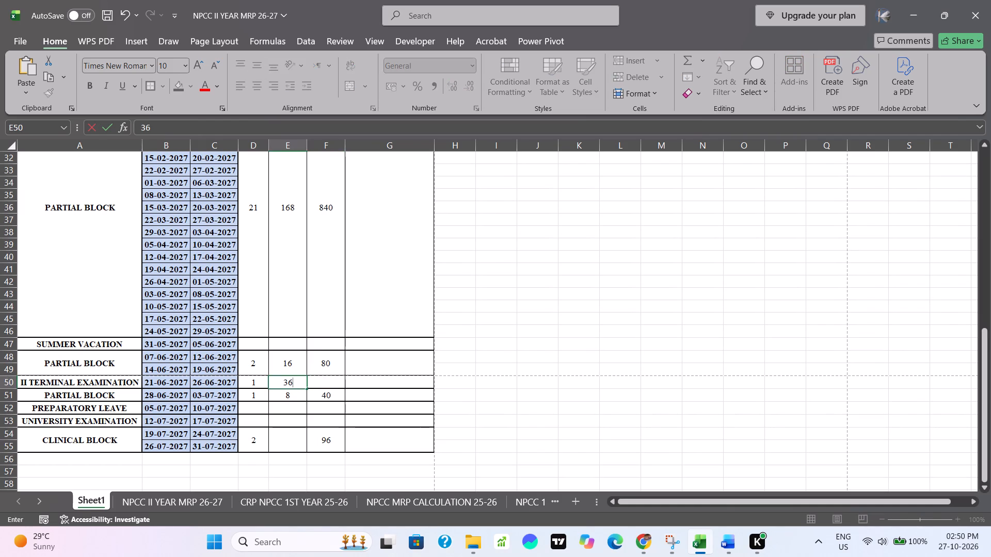
{"action": "left_click", "coordinate": [525, 314]}
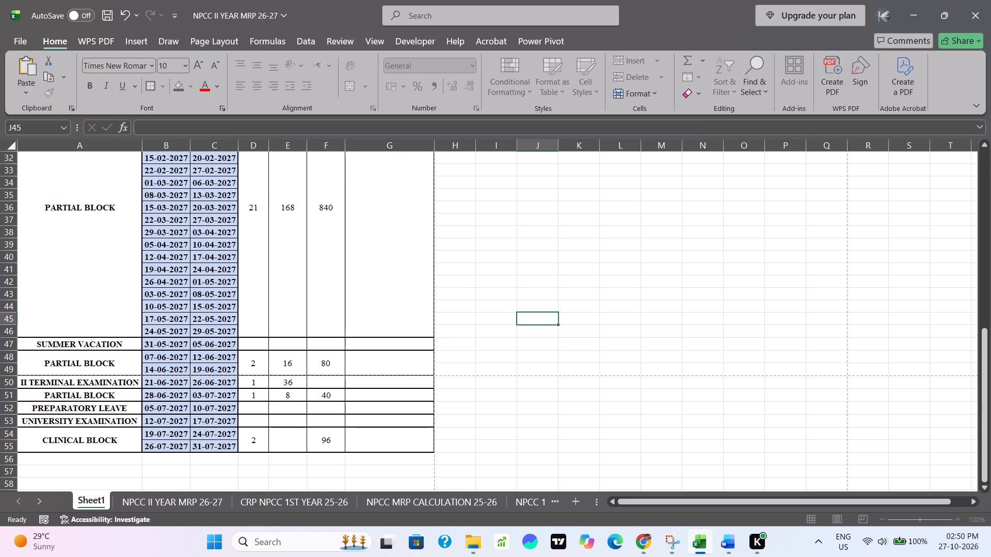
Review the whole Sheet1 schedule, checking the weeks, theory hours and clinical hours of each block.
{"action": "scroll", "coordinate": [525, 314], "scroll_direction": "up", "scroll_amount": 7}
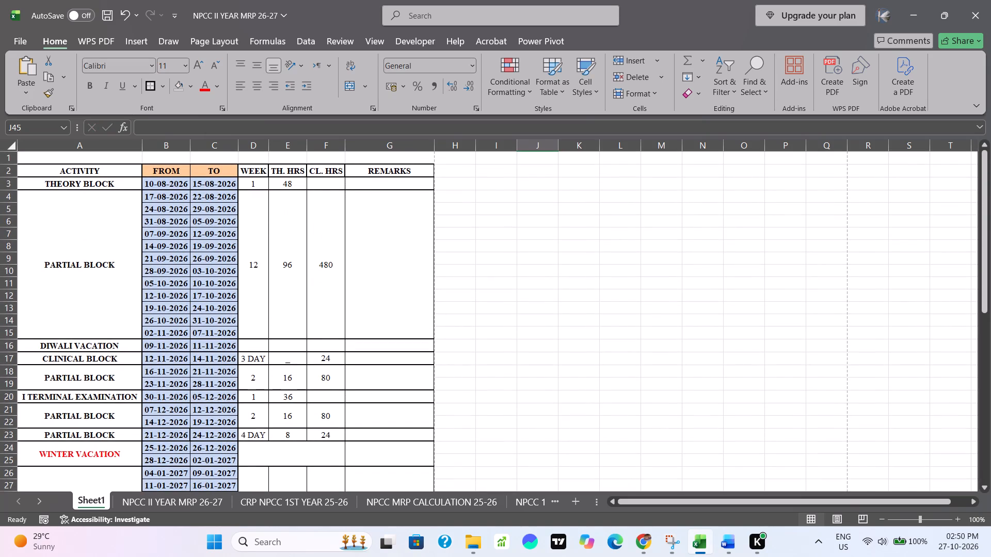
{"action": "scroll", "coordinate": [525, 314], "scroll_direction": "down", "scroll_amount": 1}
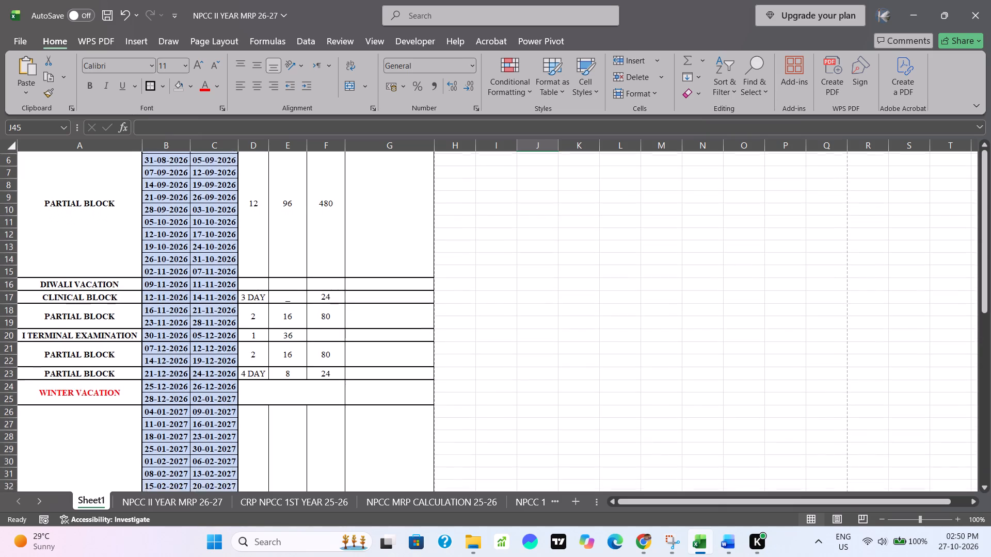
{"action": "scroll", "coordinate": [525, 314], "scroll_direction": "down", "scroll_amount": 1}
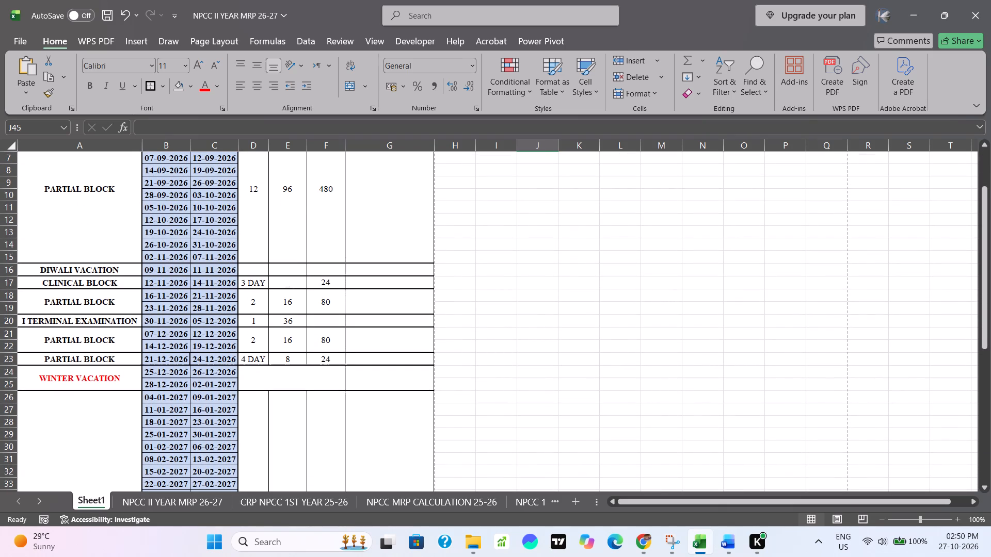
{"action": "scroll", "coordinate": [525, 314], "scroll_direction": "down", "scroll_amount": 1}
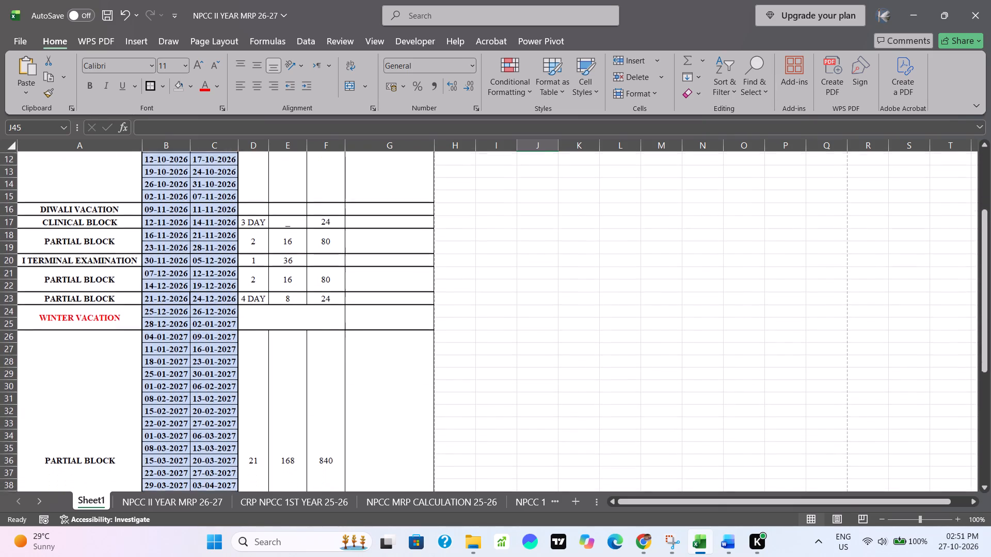
{"action": "scroll", "coordinate": [525, 314], "scroll_direction": "down", "scroll_amount": 1}
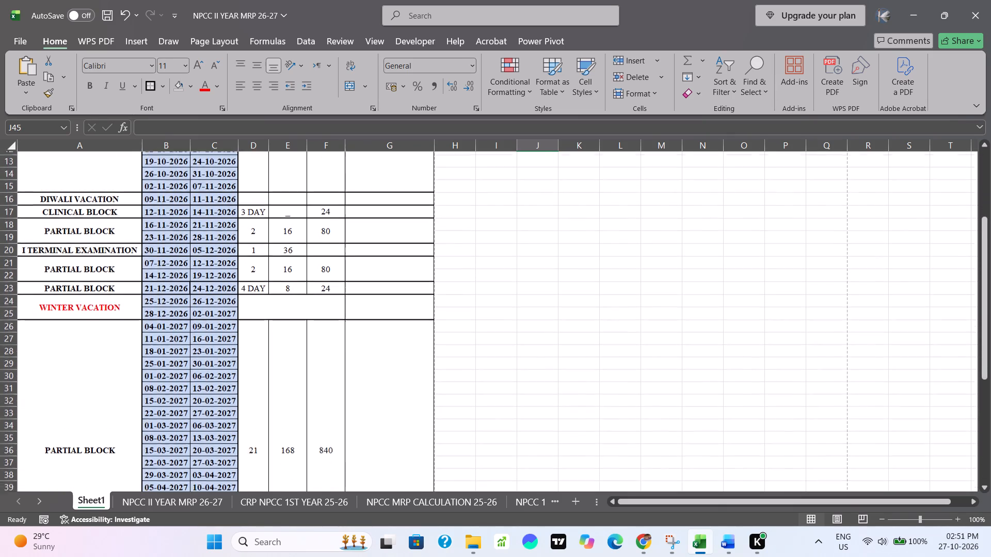
{"action": "scroll", "coordinate": [525, 314], "scroll_direction": "down", "scroll_amount": 1}
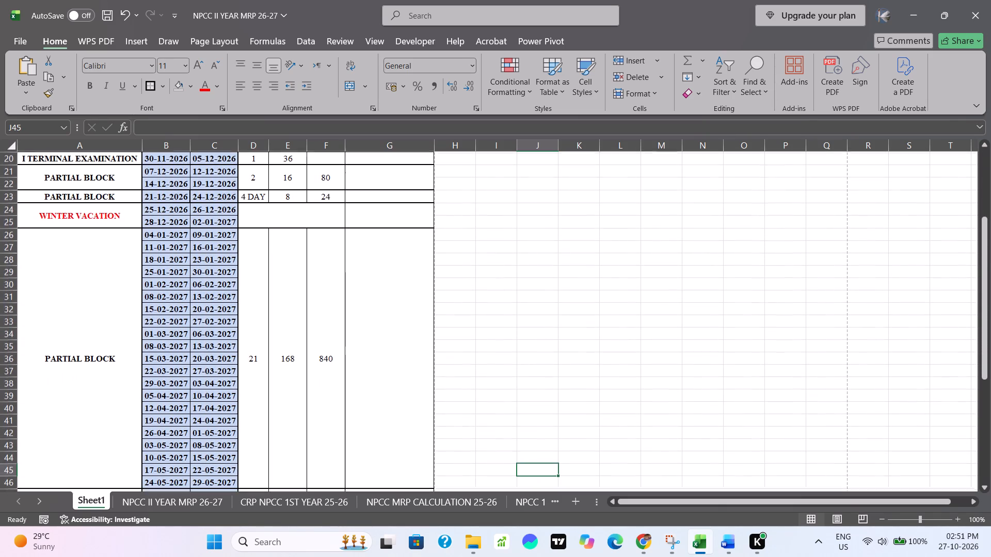
{"action": "scroll", "coordinate": [525, 314], "scroll_direction": "down", "scroll_amount": 1}
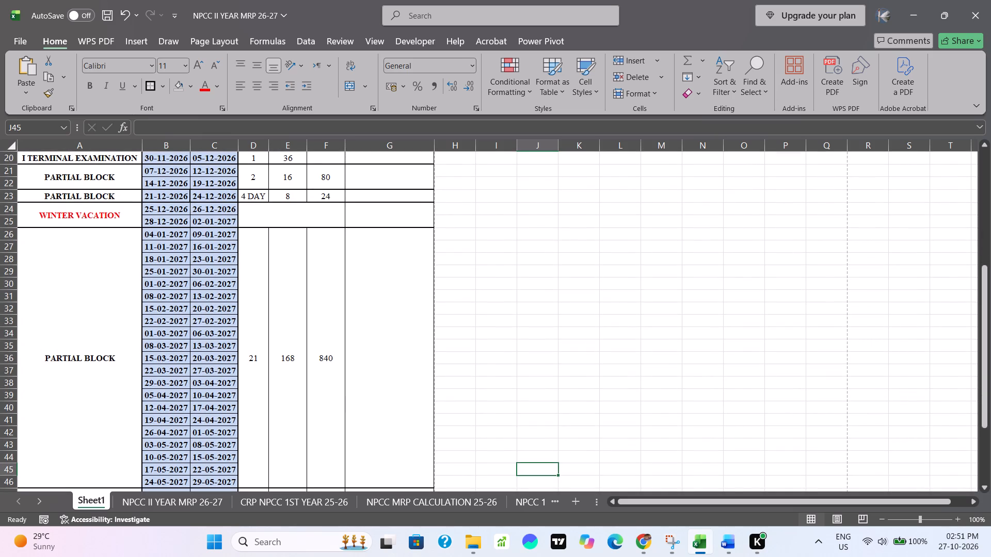
{"action": "scroll", "coordinate": [525, 314], "scroll_direction": "down", "scroll_amount": 3}
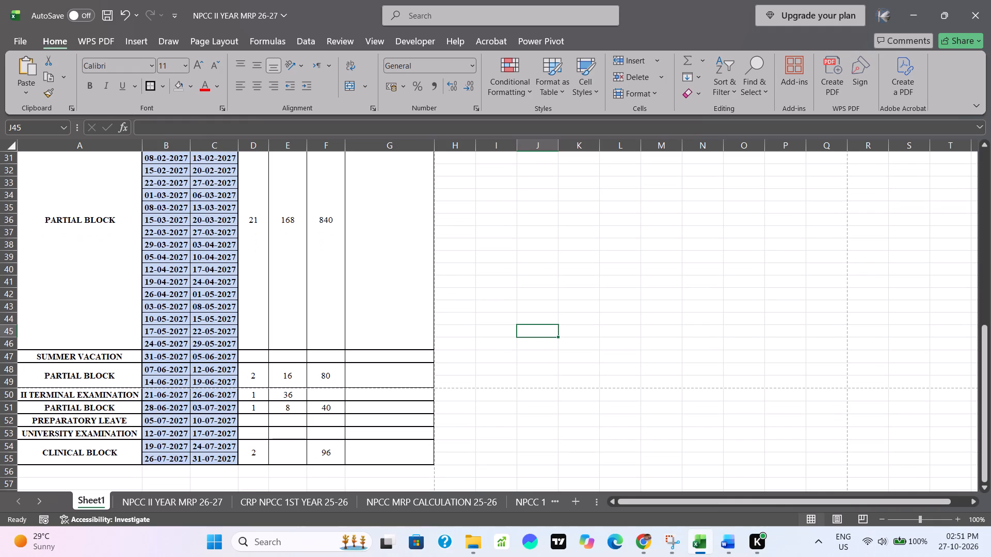
In the 21-12-2026 to 24-12-2026 row, clear the TH. HRS value and set CL. HRS to 32.
{"action": "scroll", "coordinate": [504, 218], "scroll_direction": "up", "scroll_amount": 2}
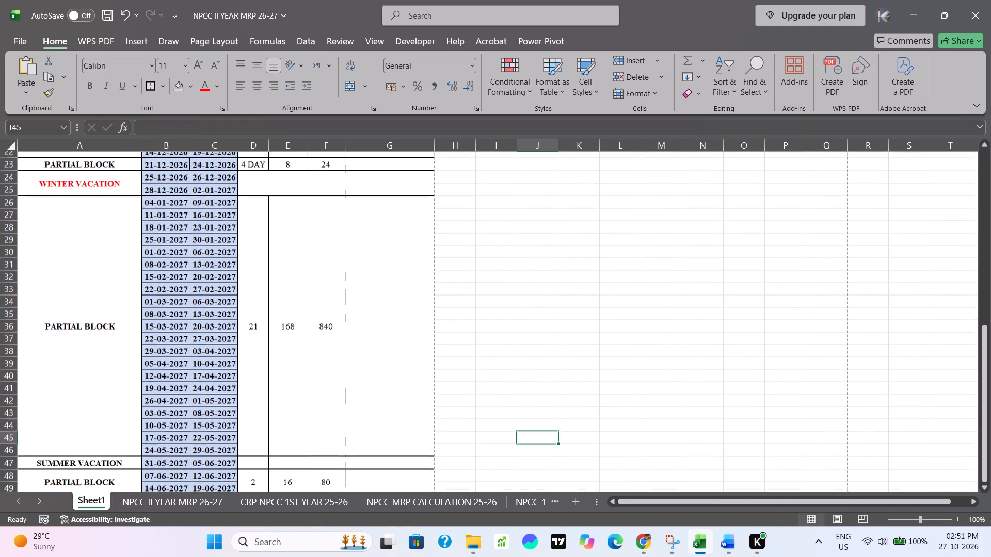
{"action": "scroll", "coordinate": [504, 218], "scroll_direction": "up", "scroll_amount": 2}
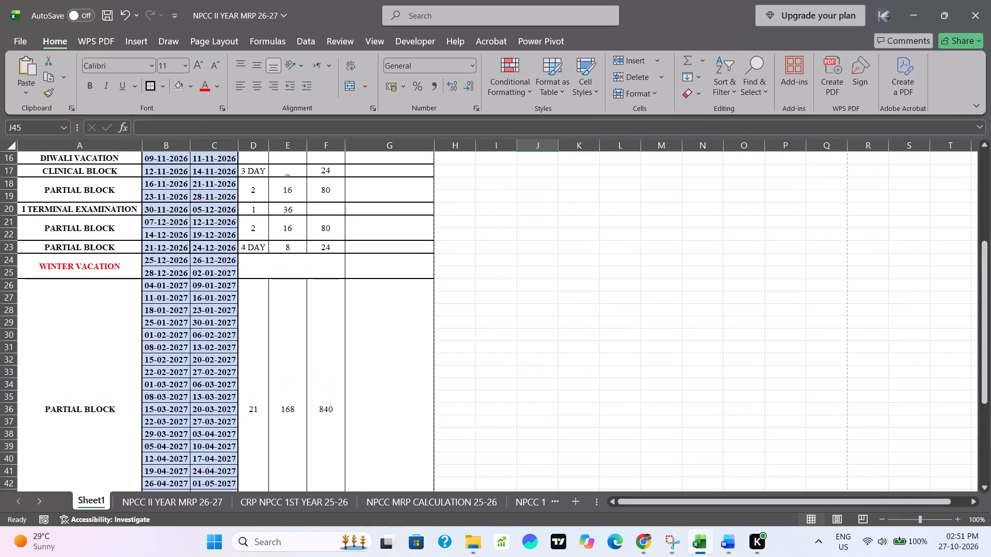
{"action": "scroll", "coordinate": [335, 270], "scroll_direction": "up", "scroll_amount": 1}
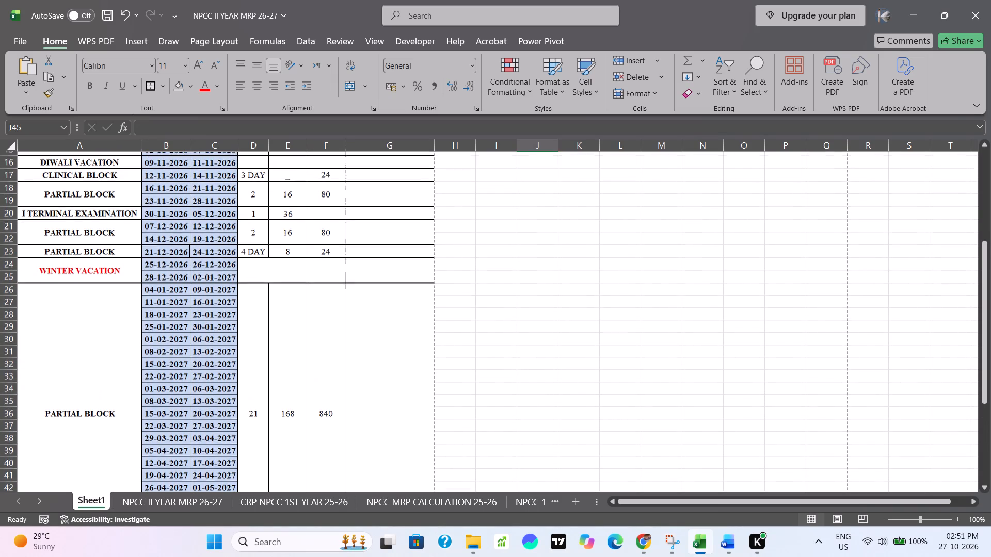
{"action": "scroll", "coordinate": [335, 270], "scroll_direction": "up", "scroll_amount": 1}
{"action": "left_click", "coordinate": [292, 274]}
{"action": "key", "text": "Delete"}
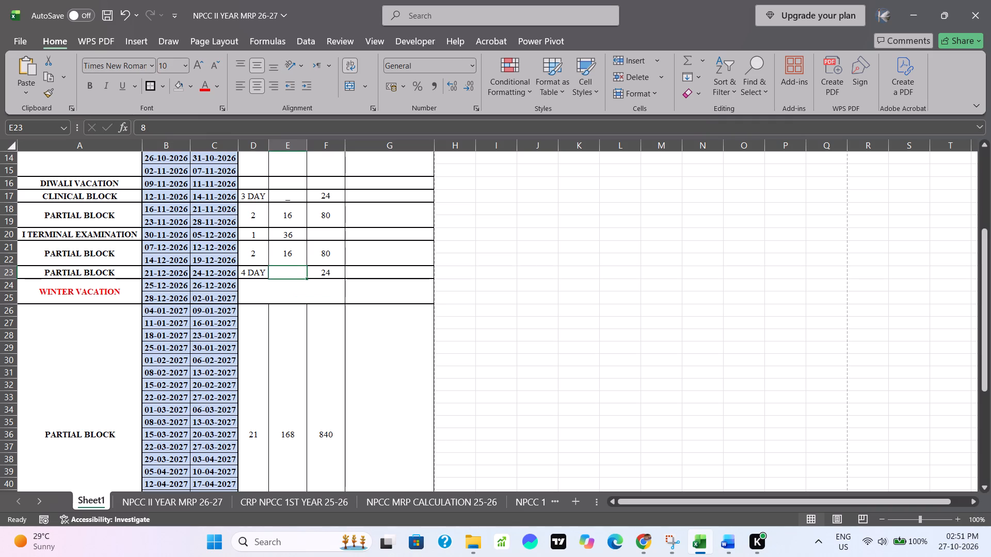
{"action": "double_click", "coordinate": [337, 270]}
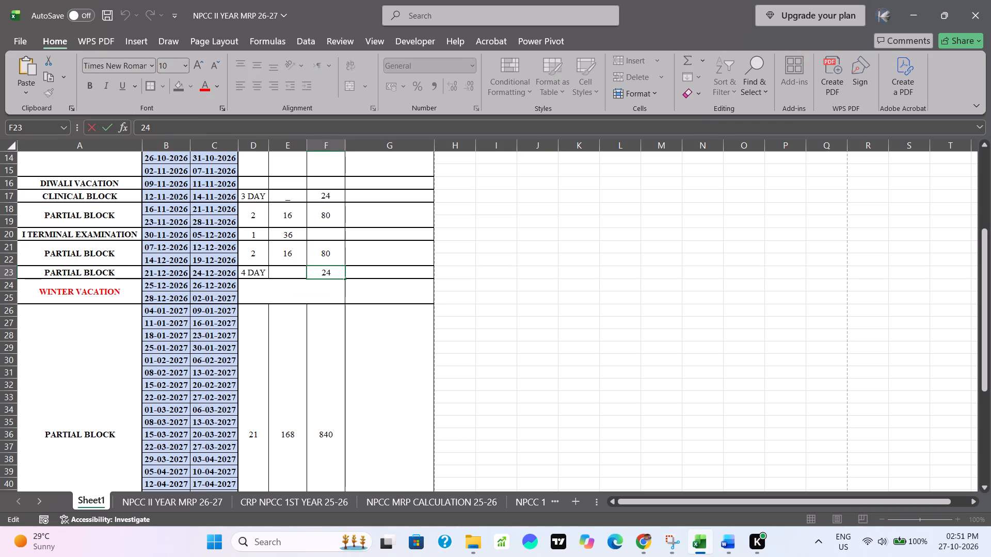
{"action": "key", "text": "BackSpace"}
{"action": "key", "text": "BackSpace"}
{"action": "type", "text": "32"}
Change the activity name of the 21-12-2026 to 24-12-2026 row to CLINICAL BLOCK.
{"action": "double_click", "coordinate": [82, 273]}
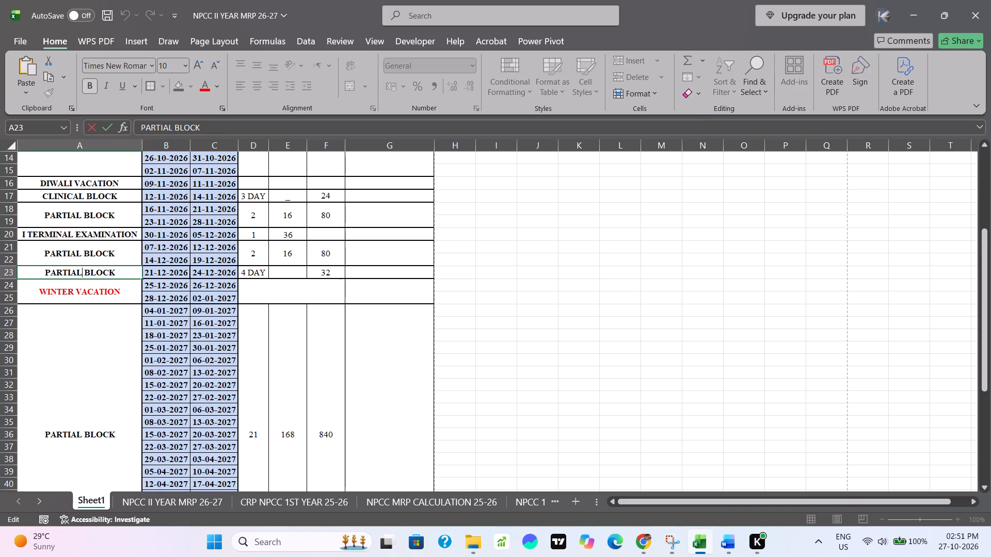
{"action": "key", "text": "BackSpace"}
{"action": "key", "text": "BackSpace"}
{"action": "key", "text": "BackSpace"}
{"action": "key", "text": "BackSpace"}
{"action": "key", "text": "BackSpace"}
{"action": "key", "text": "BackSpace"}
{"action": "key", "text": "BackSpace"}
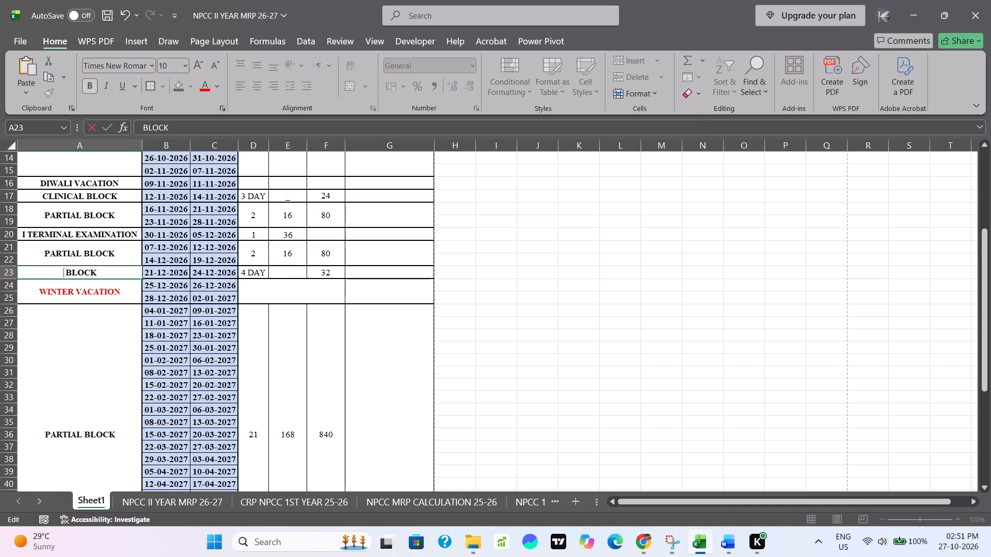
{"action": "type", "text": "CLINICAL"}
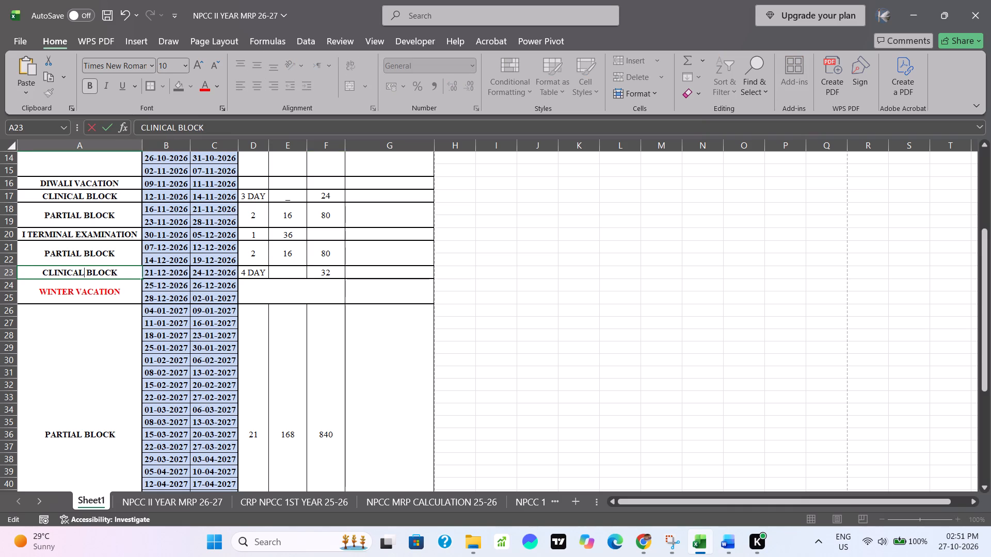
{"action": "left_click", "coordinate": [646, 326]}
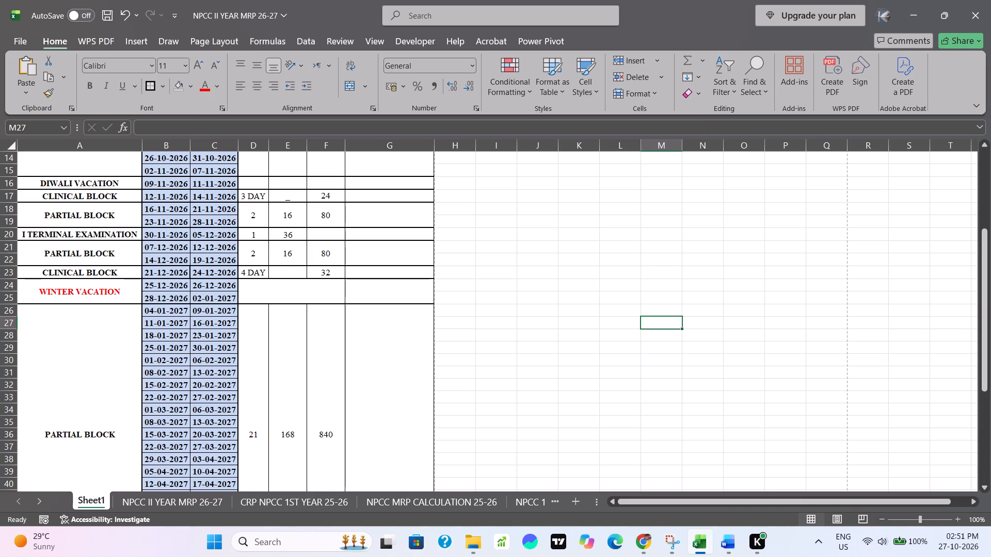
Review the revised schedule from the THEORY BLOCK to the final CLINICAL BLOCK, checking activities, dates, weeks and hours.
{"action": "scroll", "coordinate": [530, 272], "scroll_direction": "up", "scroll_amount": 2}
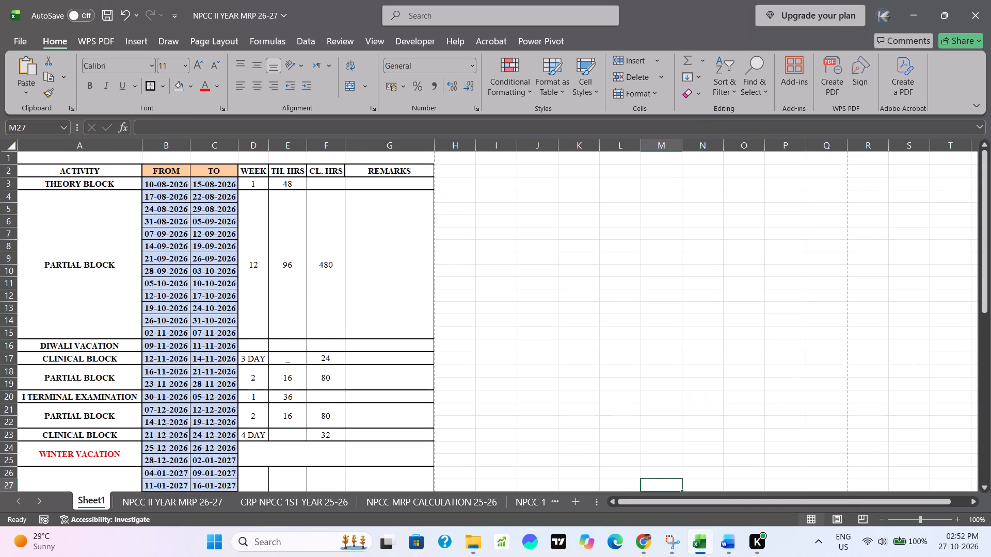
{"action": "scroll", "coordinate": [530, 272], "scroll_direction": "down", "scroll_amount": 1}
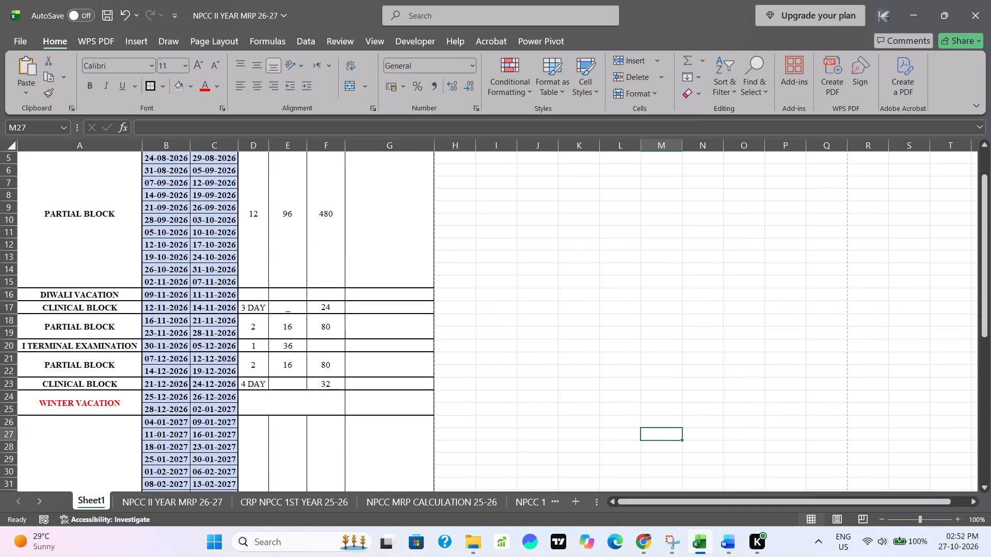
{"action": "scroll", "coordinate": [530, 272], "scroll_direction": "down", "scroll_amount": 1}
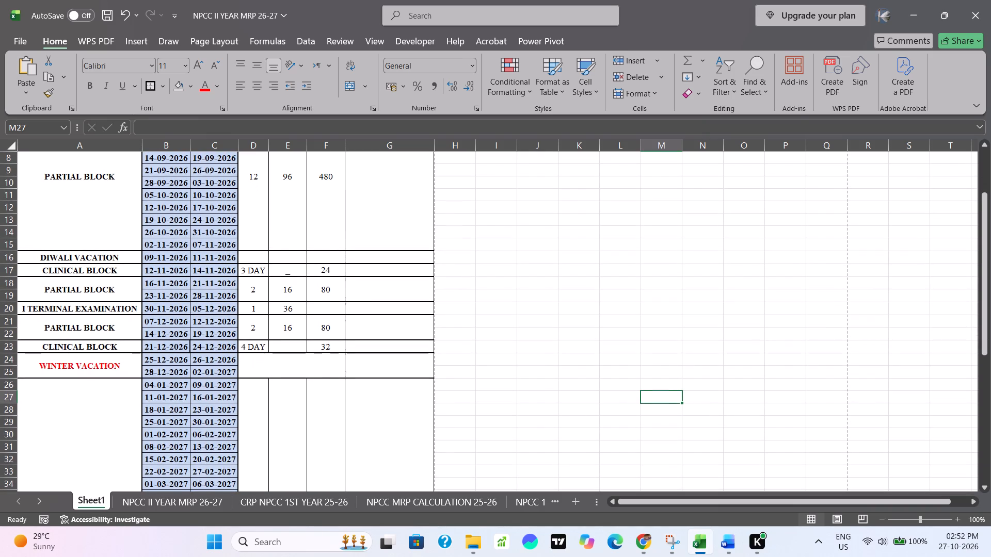
{"action": "scroll", "coordinate": [530, 272], "scroll_direction": "down", "scroll_amount": 2}
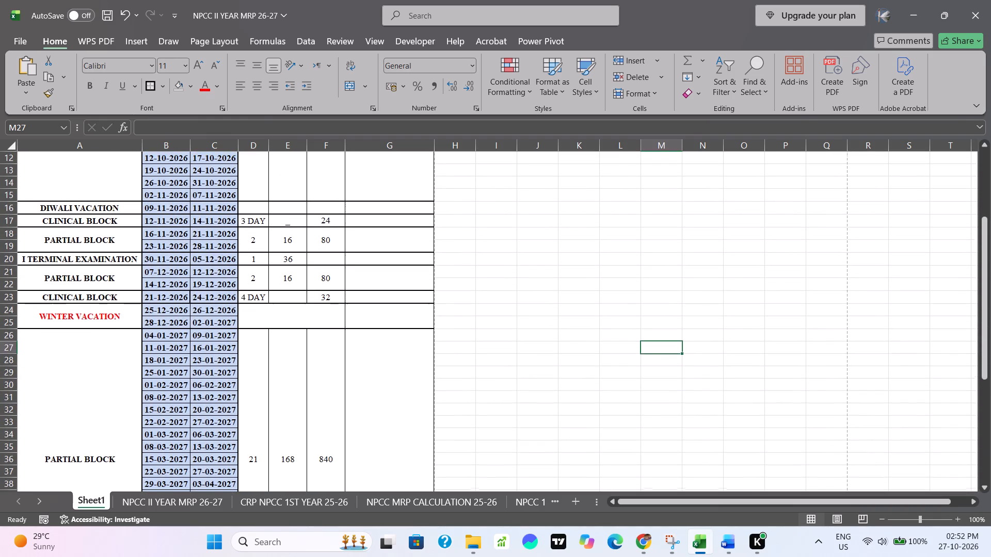
{"action": "scroll", "coordinate": [530, 272], "scroll_direction": "down", "scroll_amount": 2}
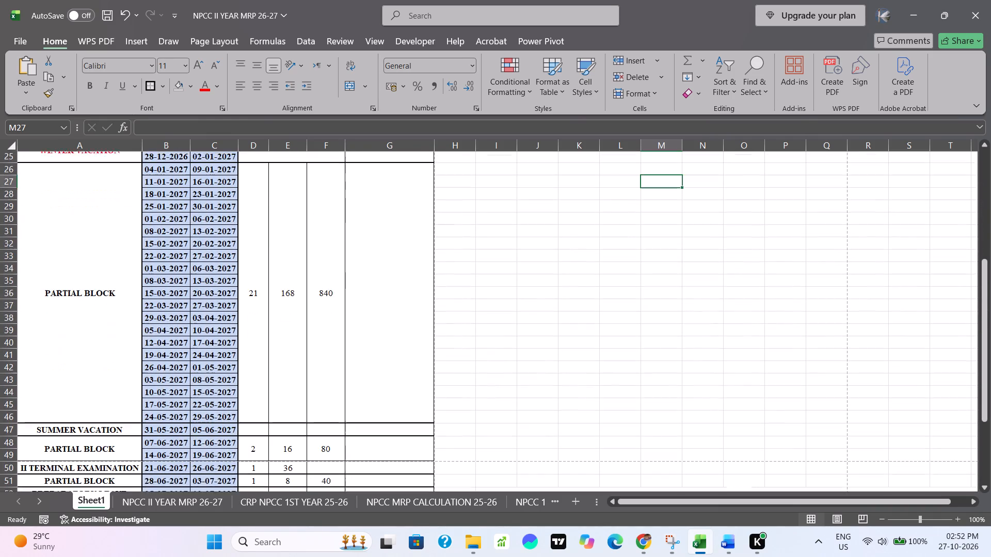
{"action": "scroll", "coordinate": [530, 272], "scroll_direction": "down", "scroll_amount": 3}
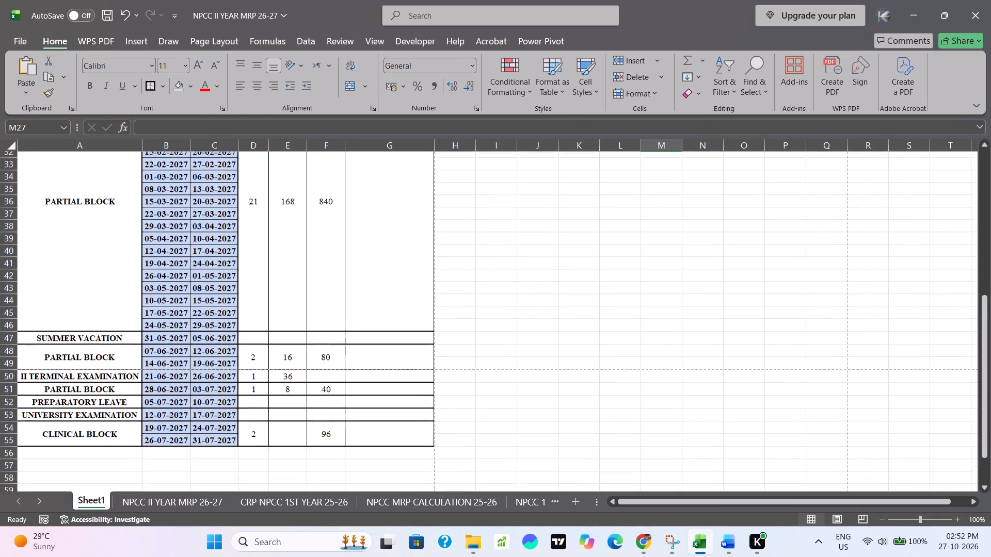
{"action": "scroll", "coordinate": [530, 272], "scroll_direction": "down", "scroll_amount": 1}
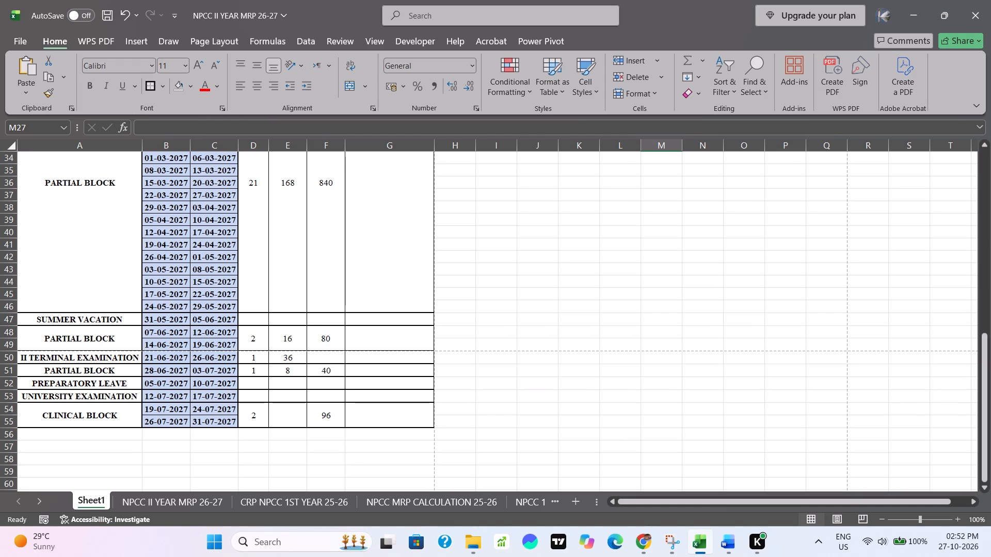
{"action": "scroll", "coordinate": [530, 272], "scroll_direction": "down", "scroll_amount": 1}
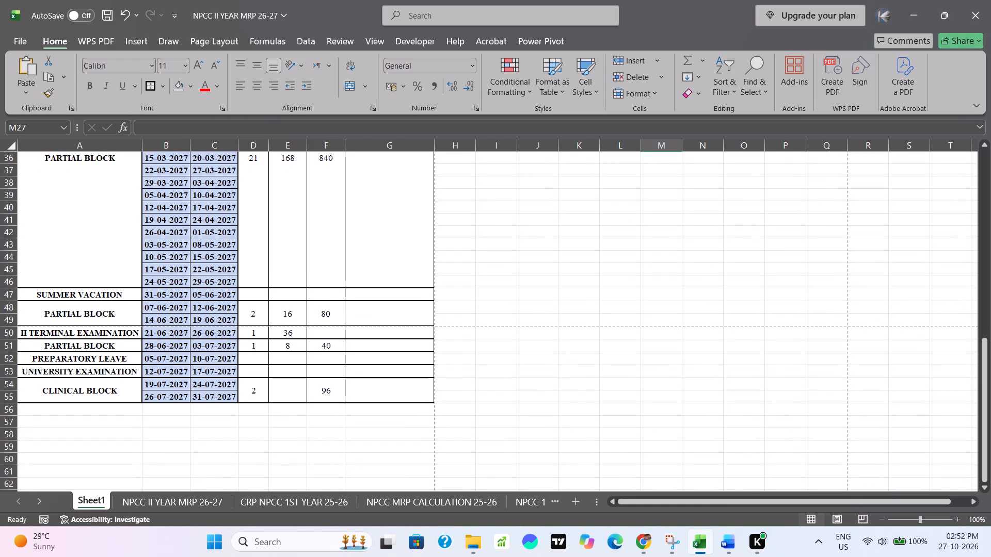
{"action": "scroll", "coordinate": [530, 272], "scroll_direction": "up", "scroll_amount": 4}
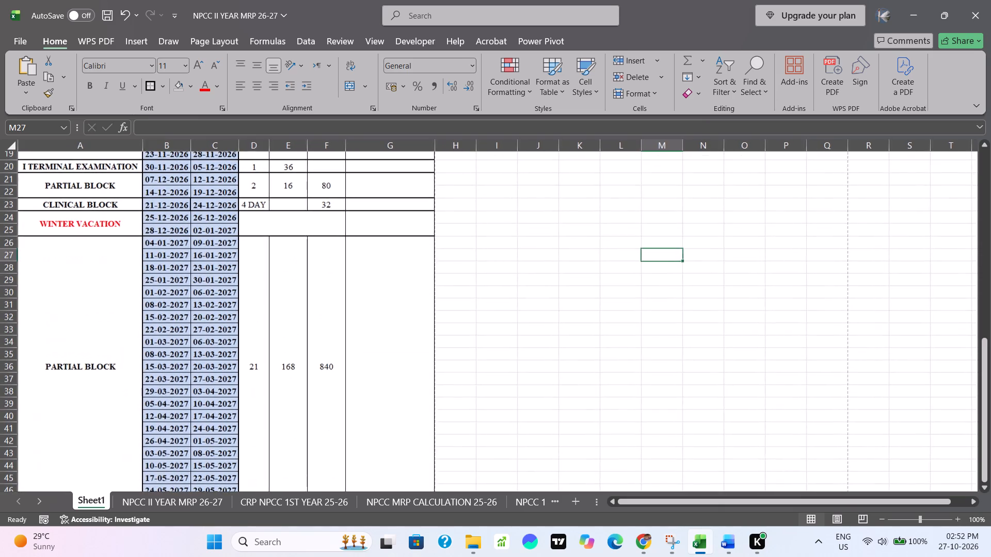
{"action": "scroll", "coordinate": [530, 272], "scroll_direction": "up", "scroll_amount": 2}
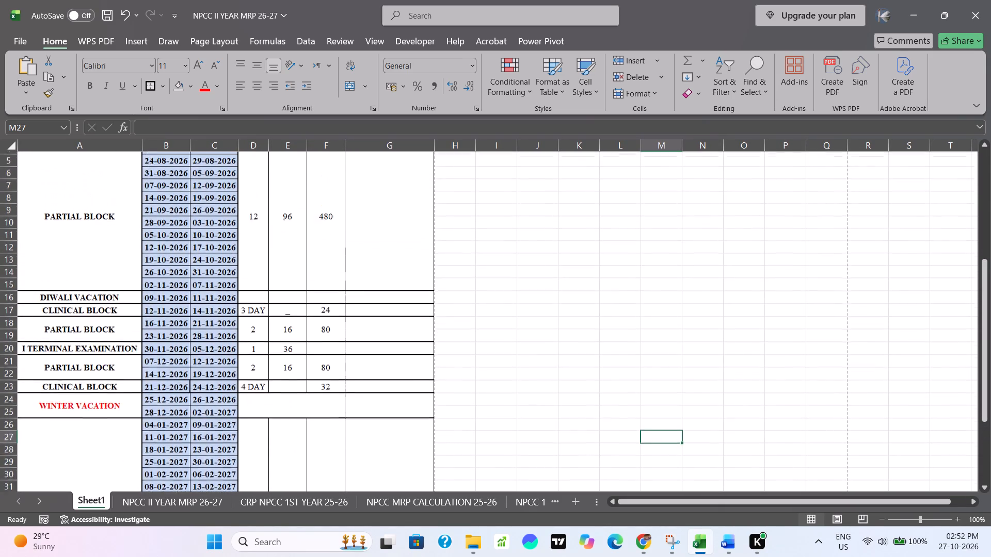
{"action": "scroll", "coordinate": [530, 272], "scroll_direction": "up", "scroll_amount": 3}
{"action": "scroll", "coordinate": [530, 272], "scroll_direction": "down", "scroll_amount": 1}
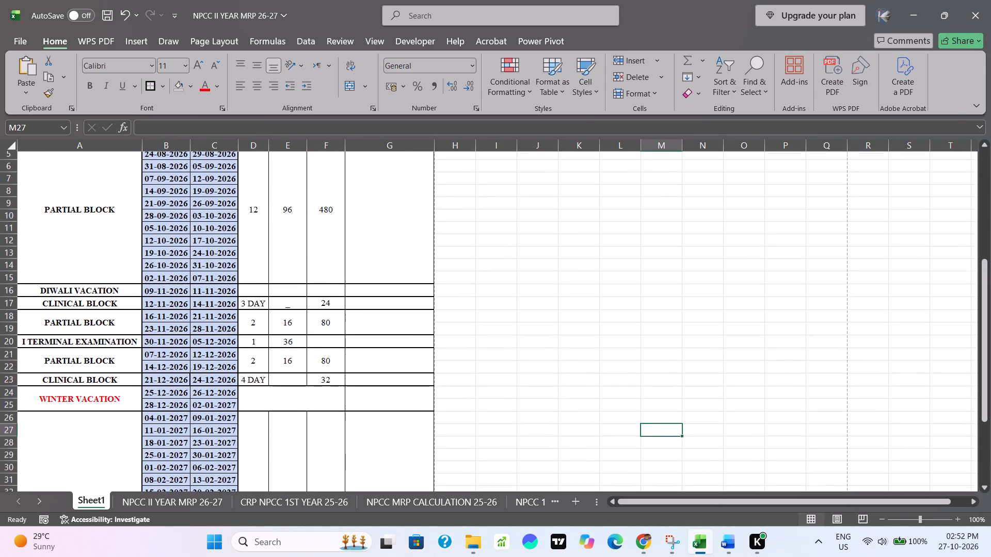
{"action": "scroll", "coordinate": [530, 272], "scroll_direction": "down", "scroll_amount": 2}
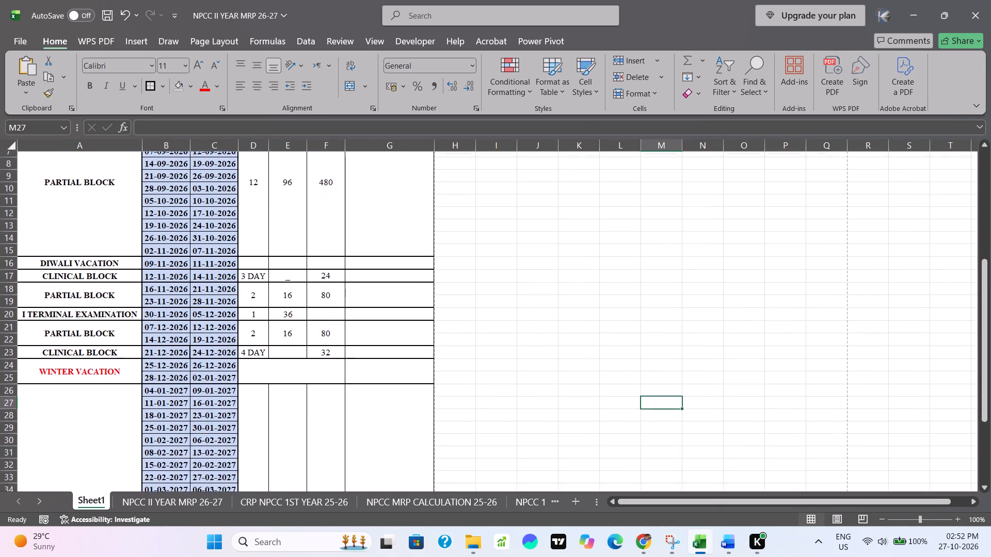
{"action": "scroll", "coordinate": [530, 272], "scroll_direction": "down", "scroll_amount": 3}
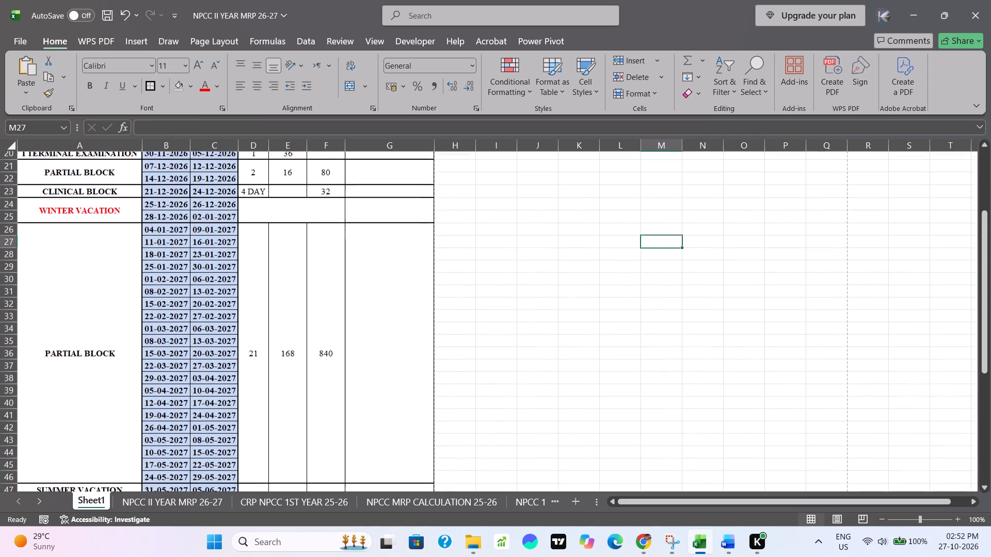
{"action": "scroll", "coordinate": [530, 272], "scroll_direction": "down", "scroll_amount": 4}
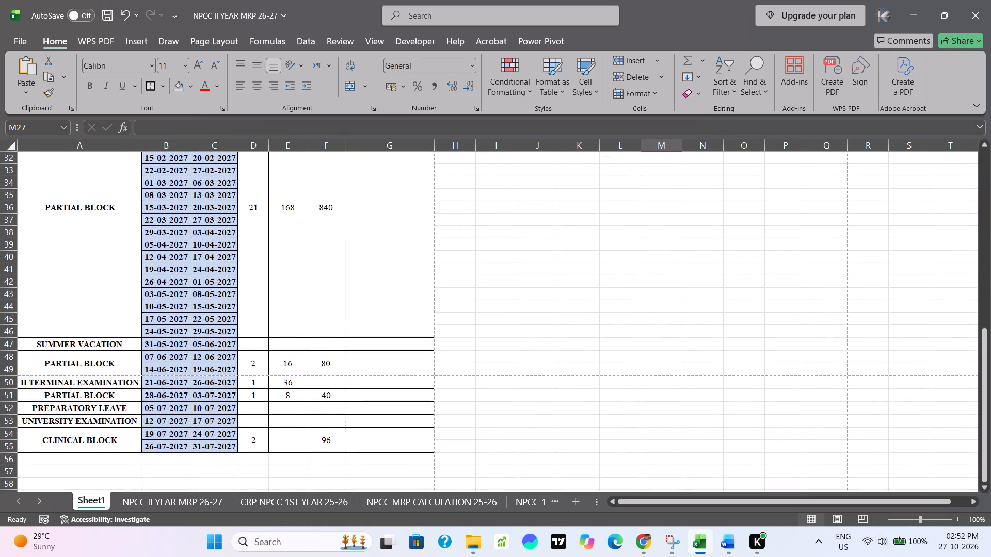
{"action": "scroll", "coordinate": [530, 272], "scroll_direction": "down", "scroll_amount": 1}
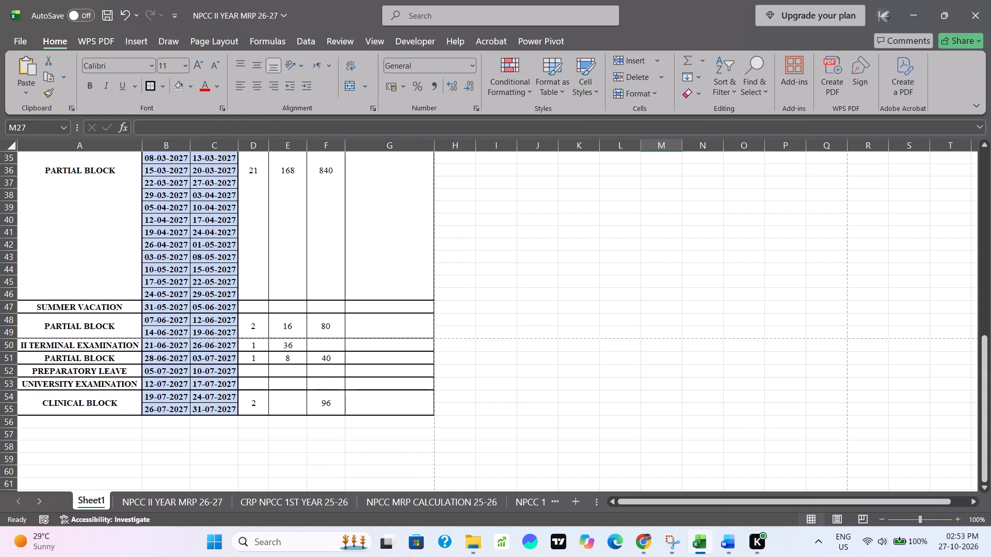
{"action": "scroll", "coordinate": [530, 272], "scroll_direction": "up", "scroll_amount": 5}
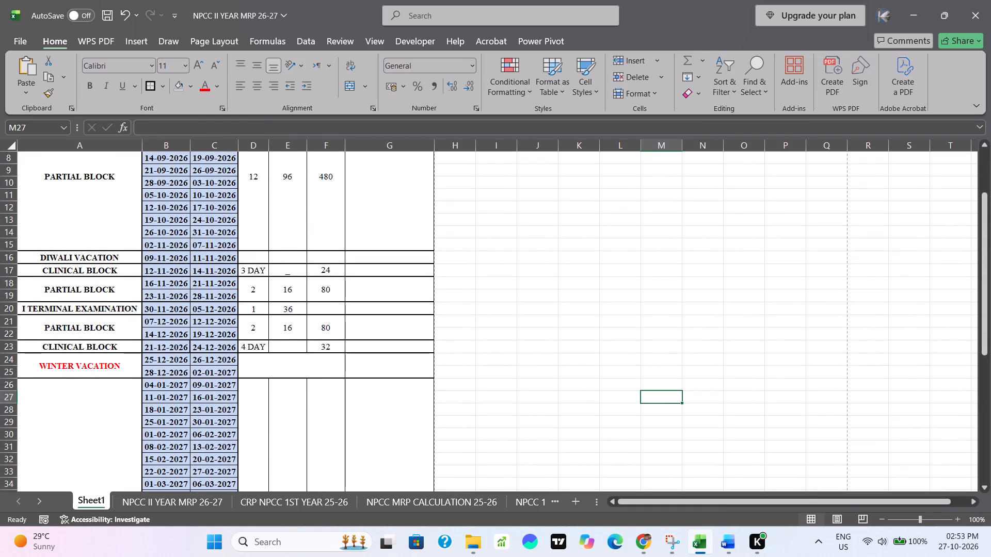
{"action": "scroll", "coordinate": [339, 272], "scroll_direction": "up", "scroll_amount": 1}
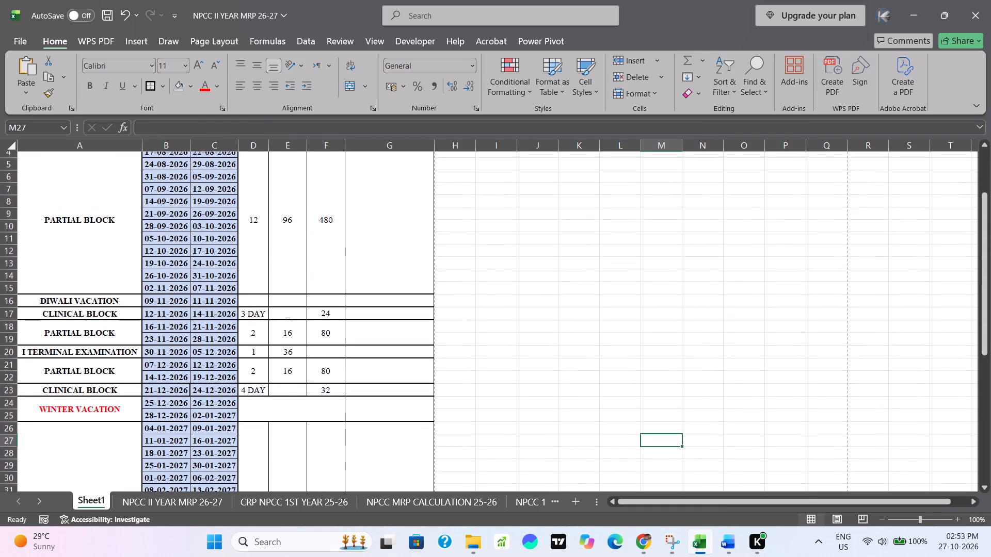
{"action": "scroll", "coordinate": [339, 272], "scroll_direction": "up", "scroll_amount": 2}
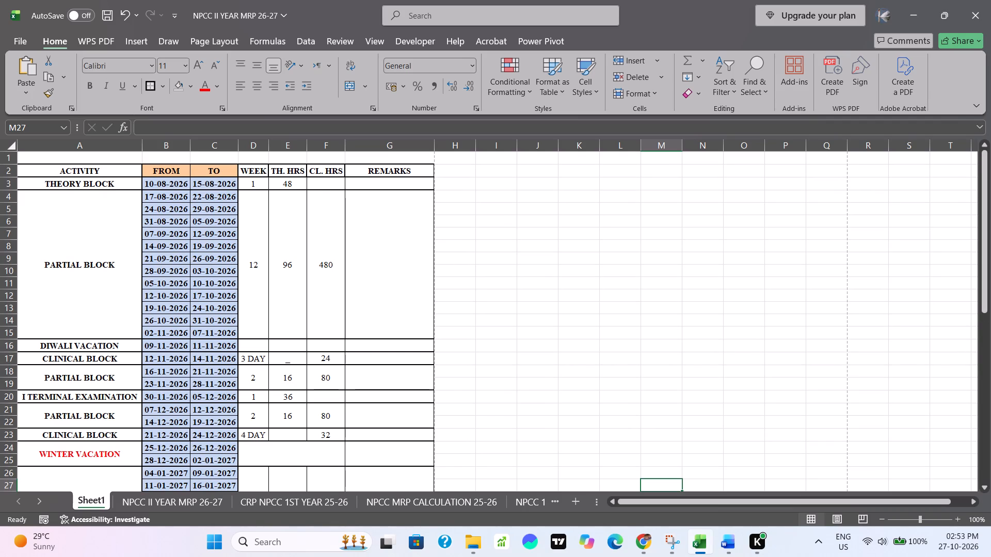
{"action": "scroll", "coordinate": [334, 361], "scroll_direction": "down", "scroll_amount": 1}
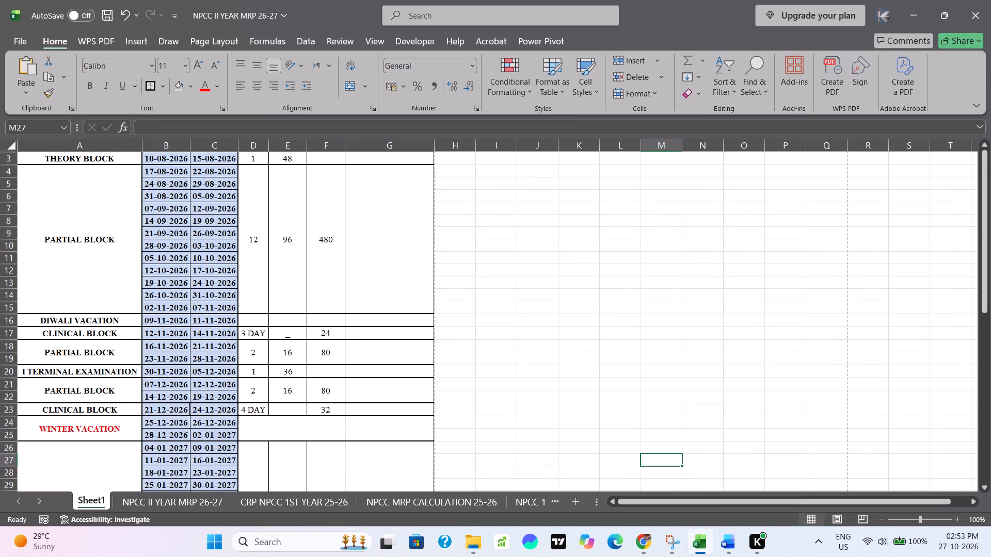
{"action": "scroll", "coordinate": [334, 361], "scroll_direction": "down", "scroll_amount": 2}
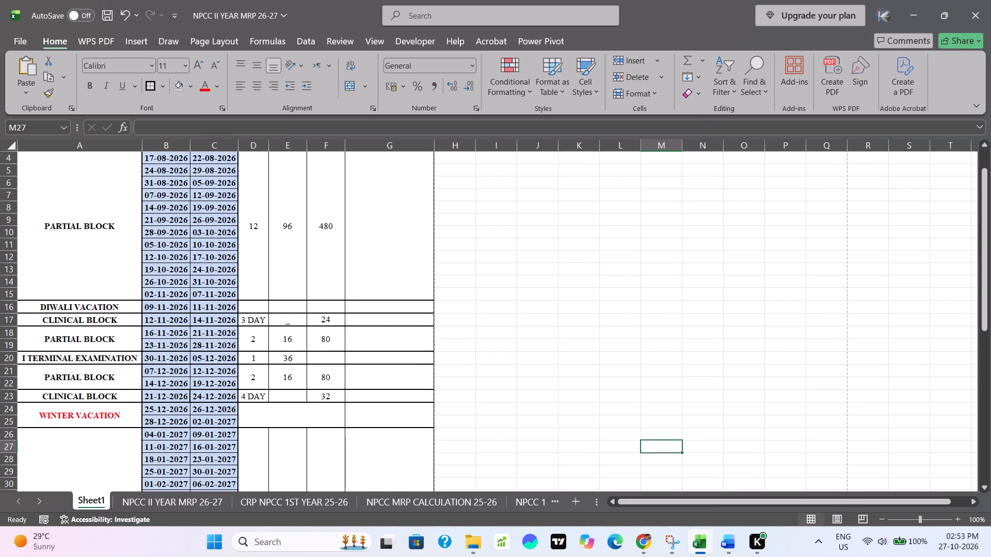
{"action": "scroll", "coordinate": [350, 441], "scroll_direction": "down", "scroll_amount": 1}
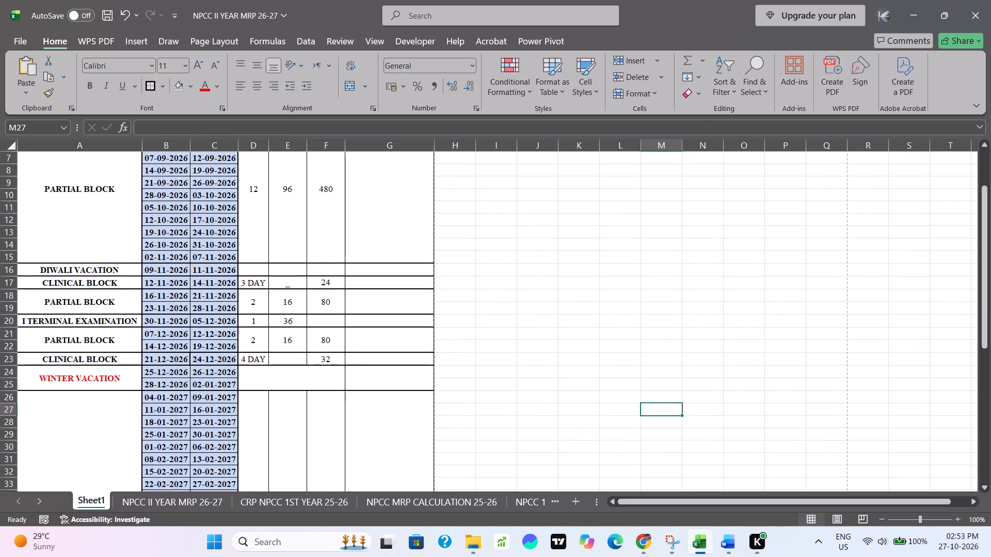
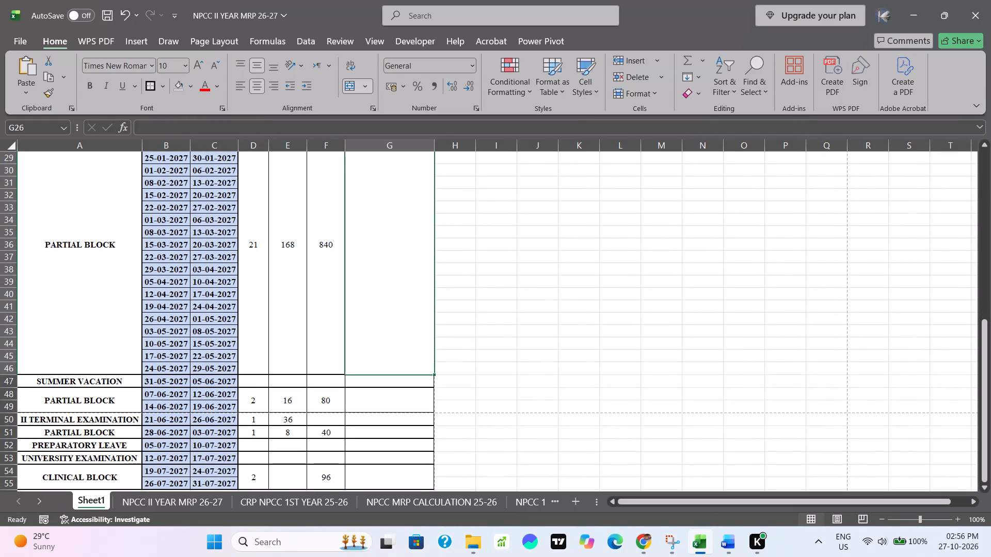
In the 28-06-2027 to 03-07-2027 row, clear the TH. HRS value and set CL. HRS to 48.
{"action": "left_click", "coordinate": [286, 431]}
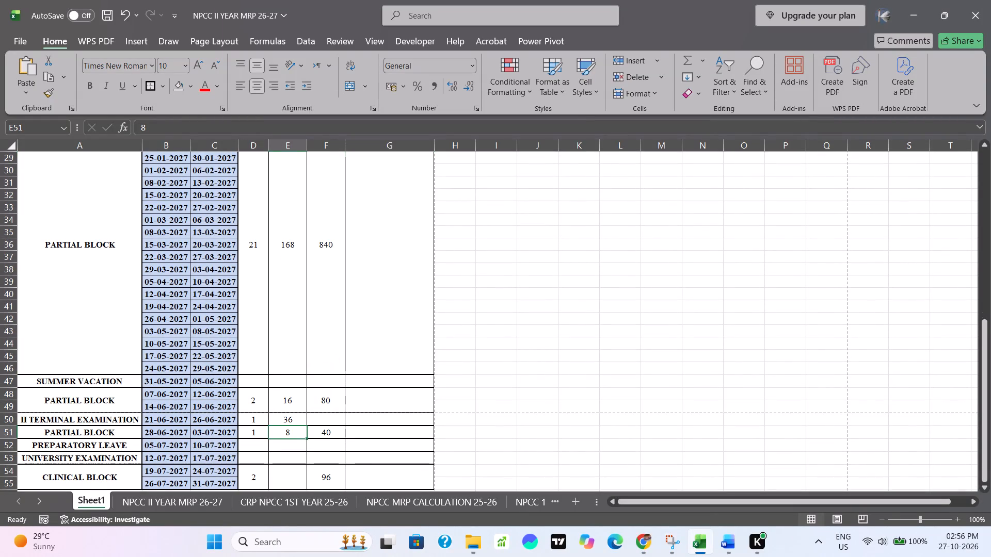
{"action": "key", "text": "Delete"}
{"action": "double_click", "coordinate": [336, 431]}
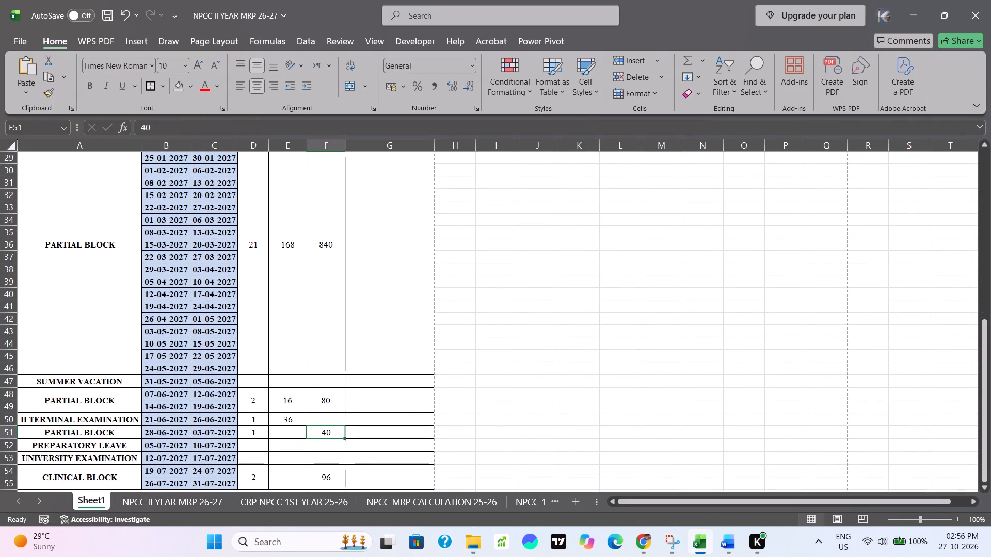
{"action": "key", "text": "BackSpace"}
{"action": "key", "text": "8"}
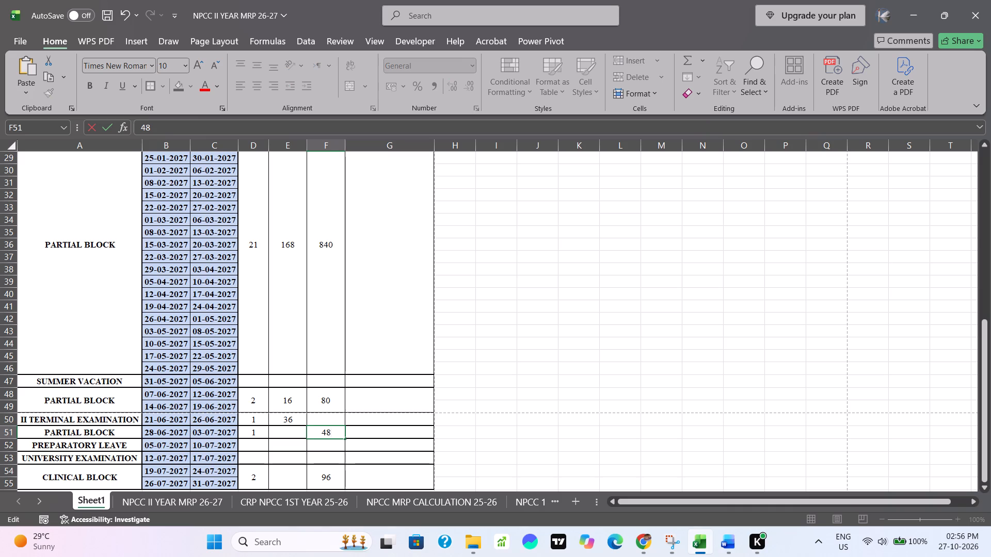
Review the schedule from the THEORY BLOCK to the final CLINICAL BLOCK, checking the activities, dates, weeks and theory and clinical hours.
{"action": "scroll", "coordinate": [471, 373], "scroll_direction": "up", "scroll_amount": 6}
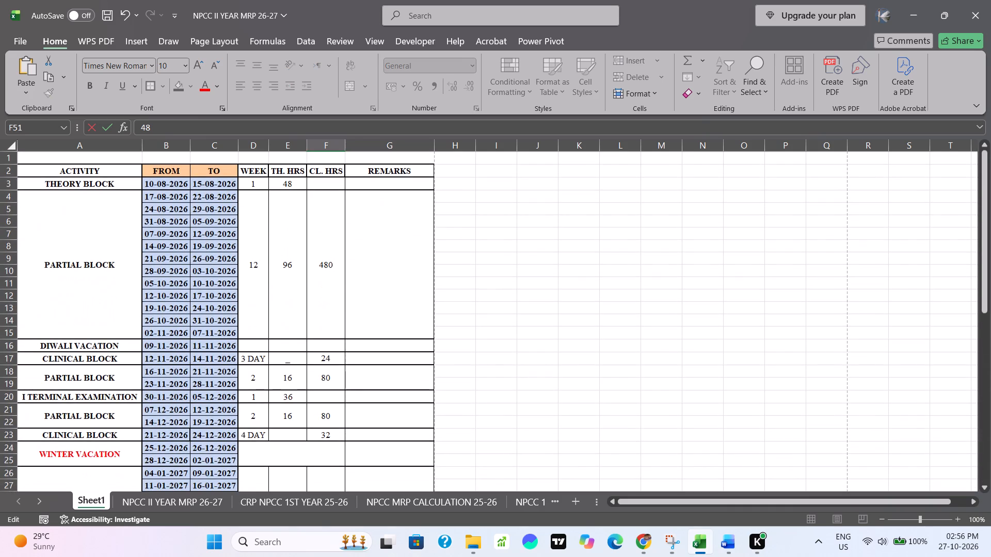
{"action": "scroll", "coordinate": [471, 373], "scroll_direction": "down", "scroll_amount": 1}
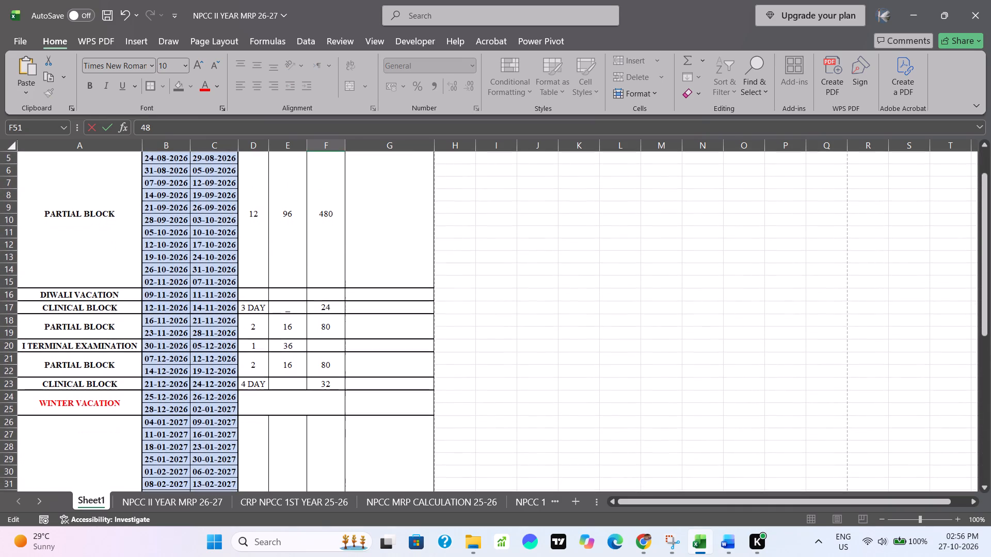
{"action": "scroll", "coordinate": [471, 373], "scroll_direction": "down", "scroll_amount": 1}
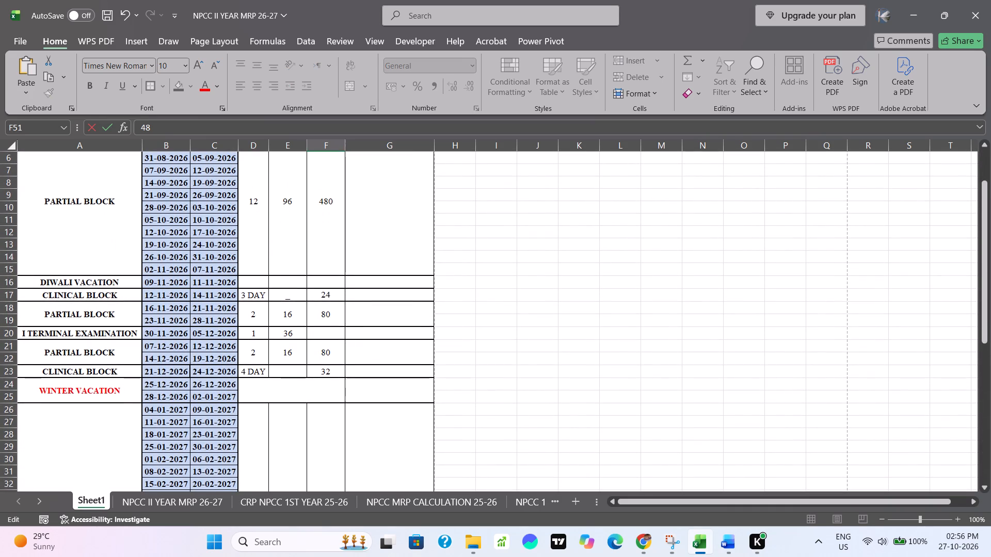
{"action": "scroll", "coordinate": [471, 373], "scroll_direction": "down", "scroll_amount": 1}
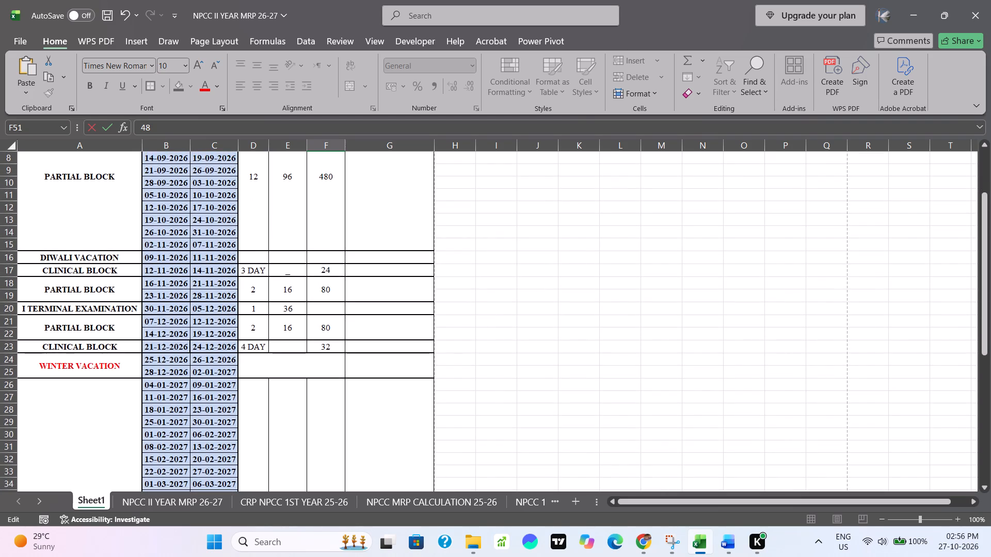
{"action": "scroll", "coordinate": [471, 373], "scroll_direction": "down", "scroll_amount": 3}
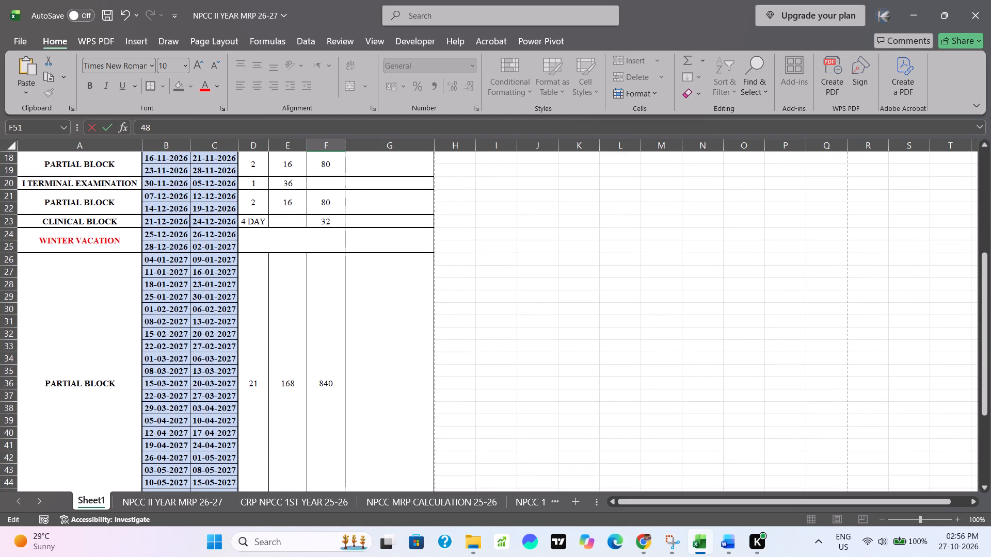
{"action": "scroll", "coordinate": [471, 373], "scroll_direction": "down", "scroll_amount": 2}
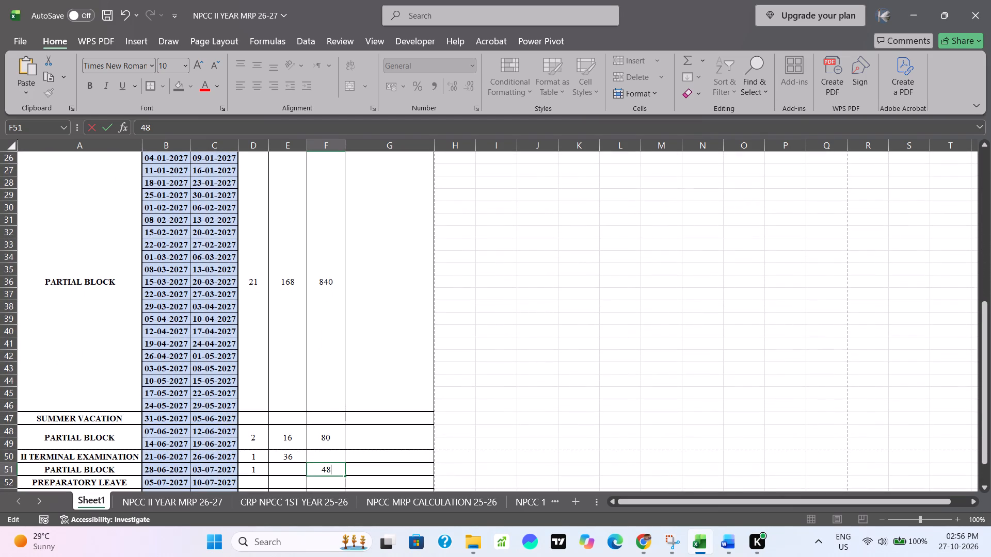
{"action": "scroll", "coordinate": [471, 373], "scroll_direction": "down", "scroll_amount": 2}
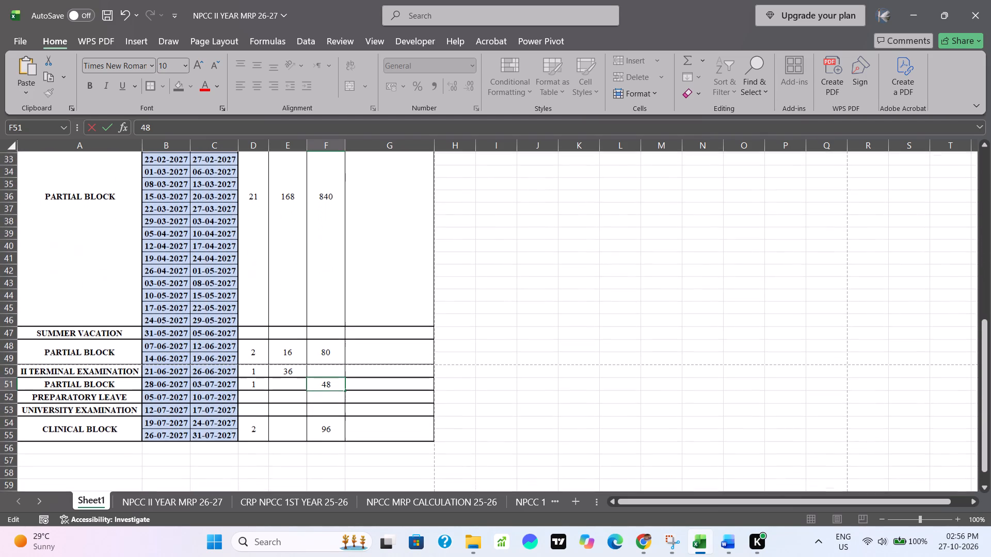
{"action": "scroll", "coordinate": [471, 373], "scroll_direction": "down", "scroll_amount": 1}
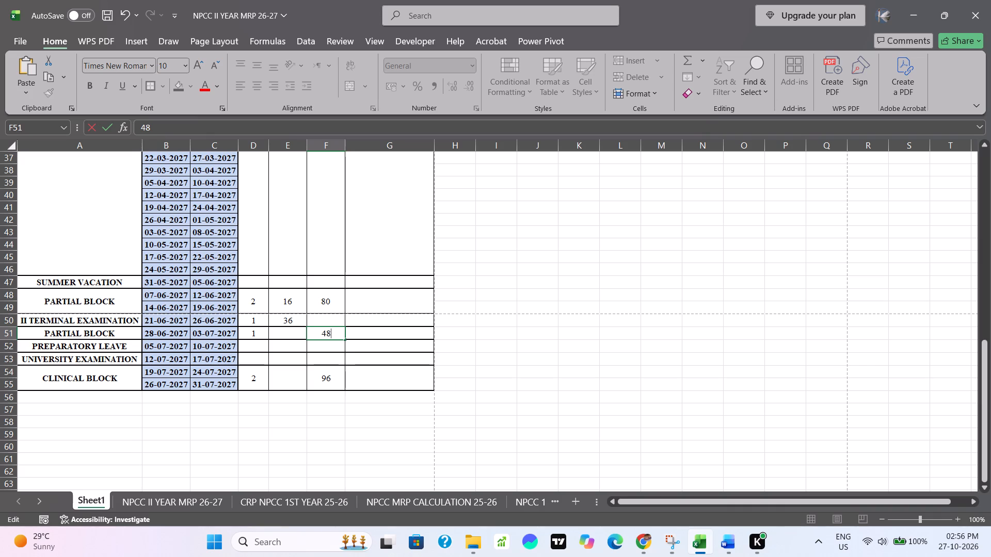
{"action": "scroll", "coordinate": [471, 373], "scroll_direction": "up", "scroll_amount": 4}
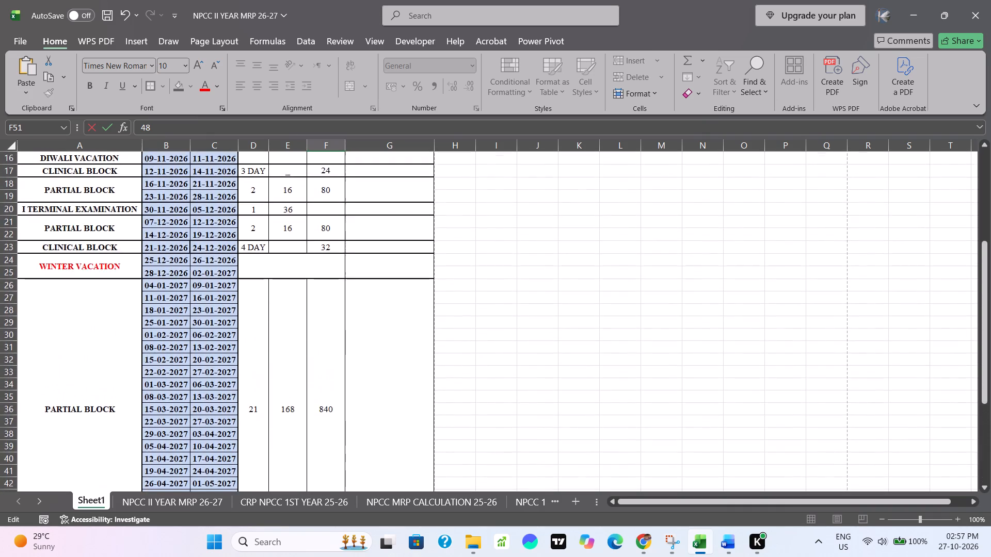
{"action": "scroll", "coordinate": [471, 373], "scroll_direction": "up", "scroll_amount": 1}
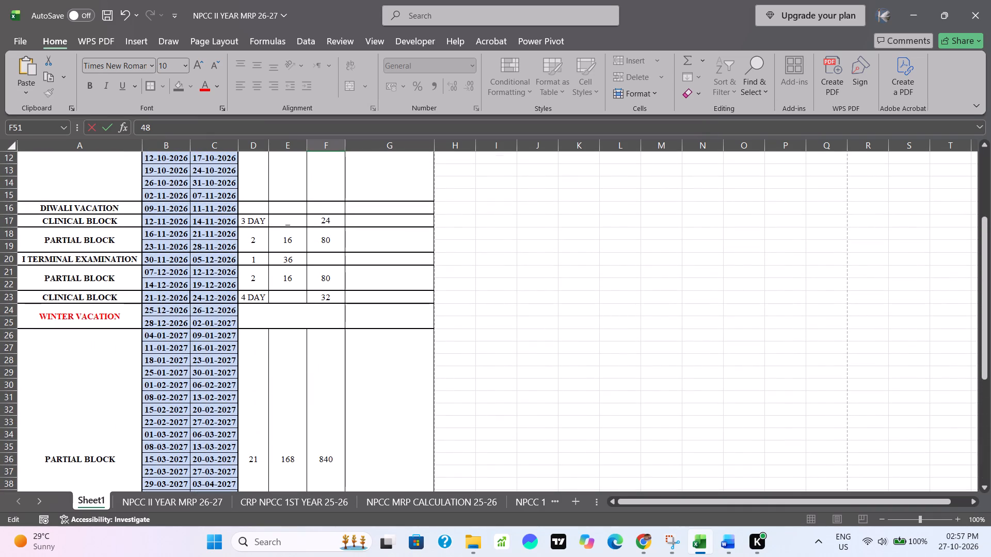
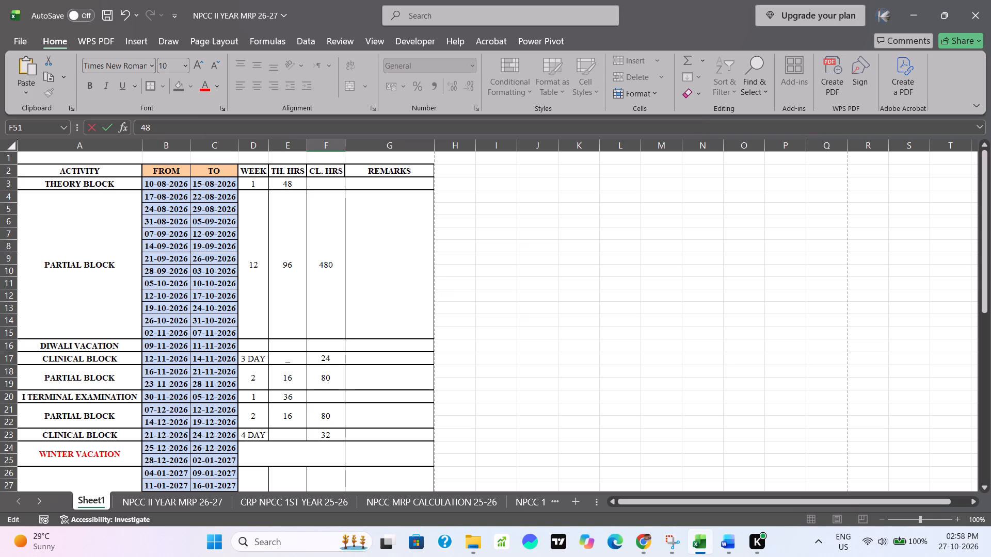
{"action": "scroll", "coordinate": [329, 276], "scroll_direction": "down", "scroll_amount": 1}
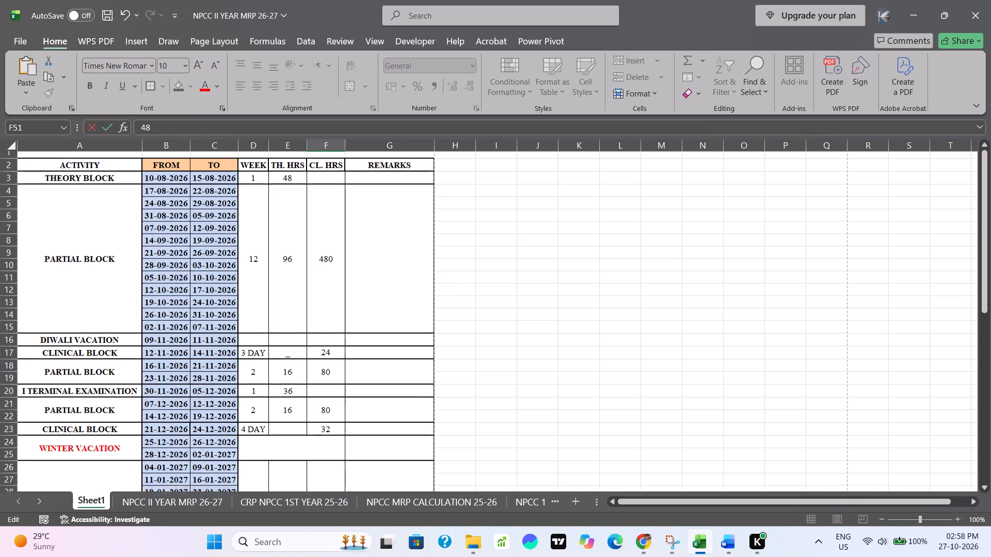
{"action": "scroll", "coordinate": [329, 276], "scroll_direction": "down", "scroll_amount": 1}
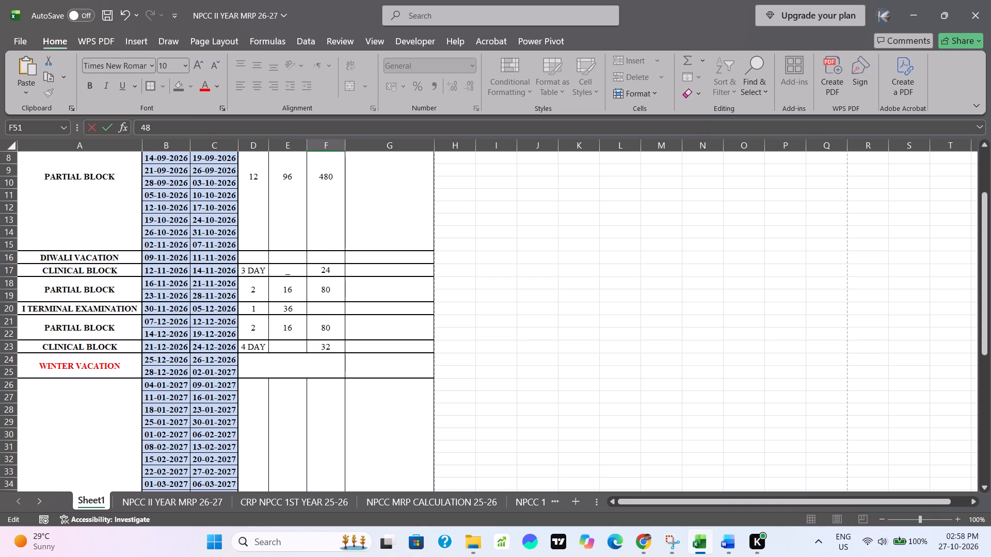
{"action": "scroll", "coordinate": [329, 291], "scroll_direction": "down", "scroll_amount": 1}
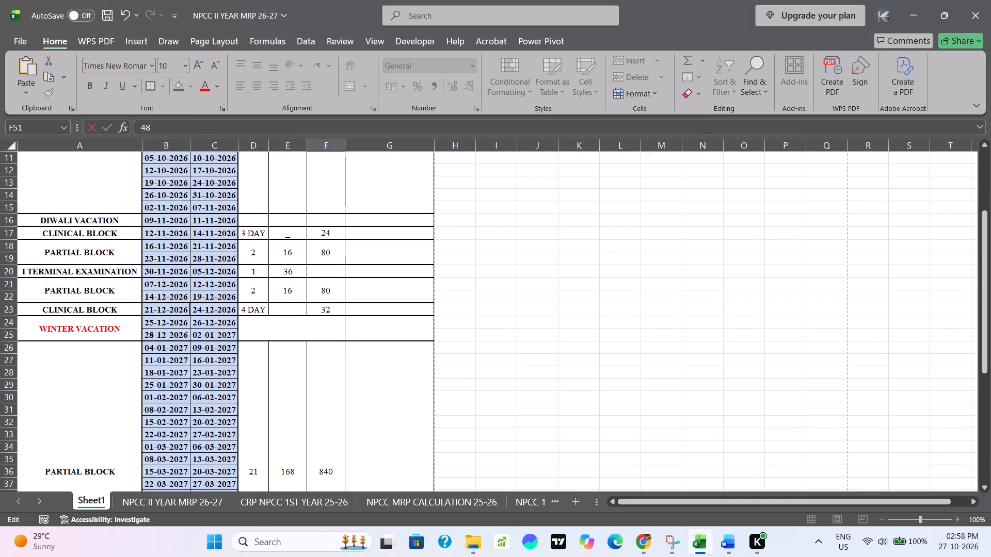
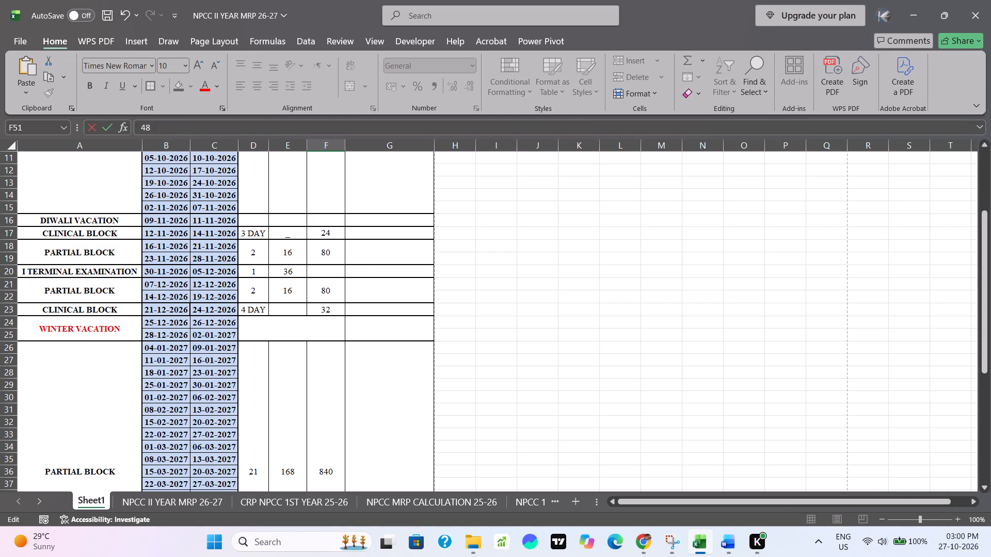
Set the theory hours of the I Terminal Examination row to 48.
{"action": "double_click", "coordinate": [298, 274]}
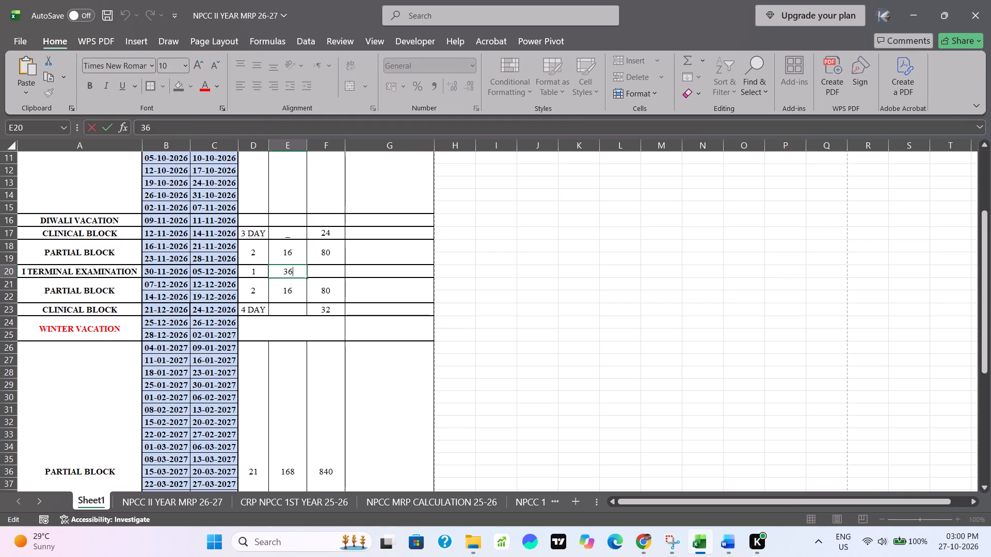
{"action": "key", "text": "BackSpace"}
{"action": "key", "text": "BackSpace"}
{"action": "type", "text": "48"}
{"action": "left_click", "coordinate": [306, 369]}
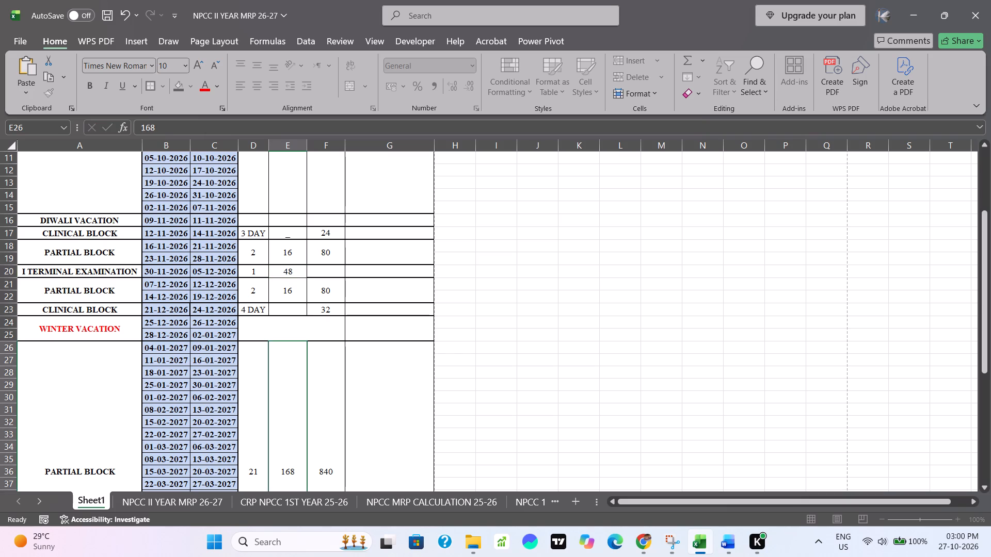
Set the theory hours of the II Terminal Examination row to 48.
{"action": "scroll", "coordinate": [294, 366], "scroll_direction": "down", "scroll_amount": 1}
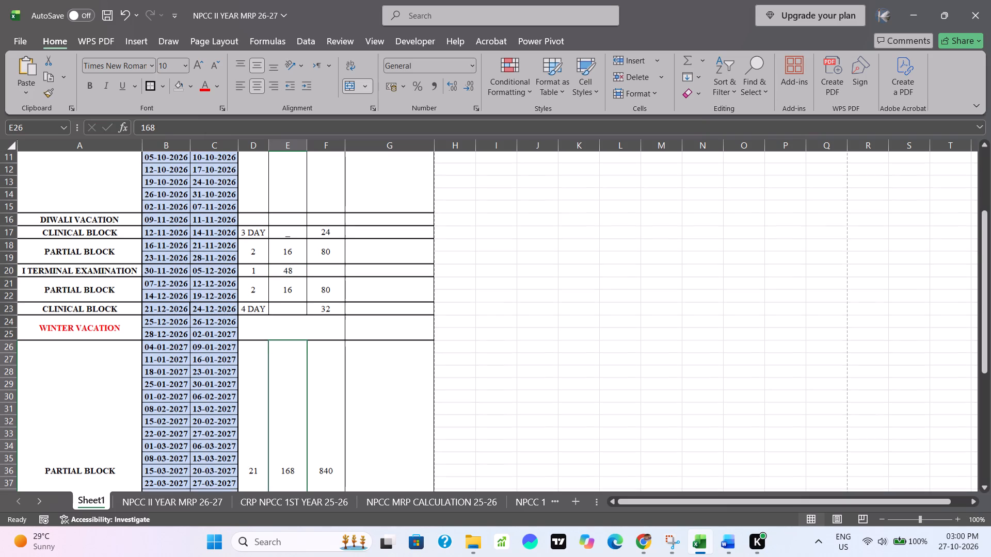
{"action": "scroll", "coordinate": [294, 366], "scroll_direction": "down", "scroll_amount": 3}
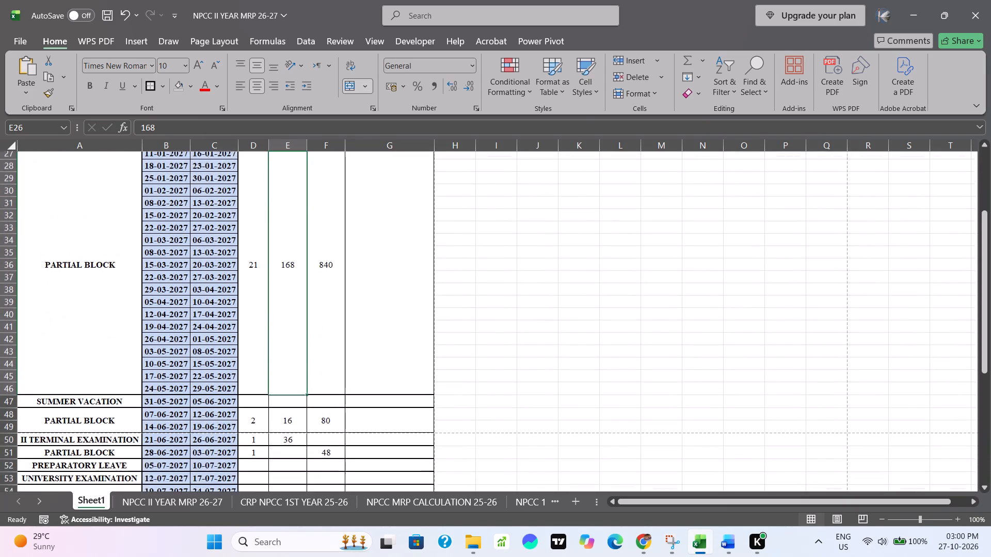
{"action": "scroll", "coordinate": [294, 366], "scroll_direction": "down", "scroll_amount": 1}
{"action": "double_click", "coordinate": [297, 406]}
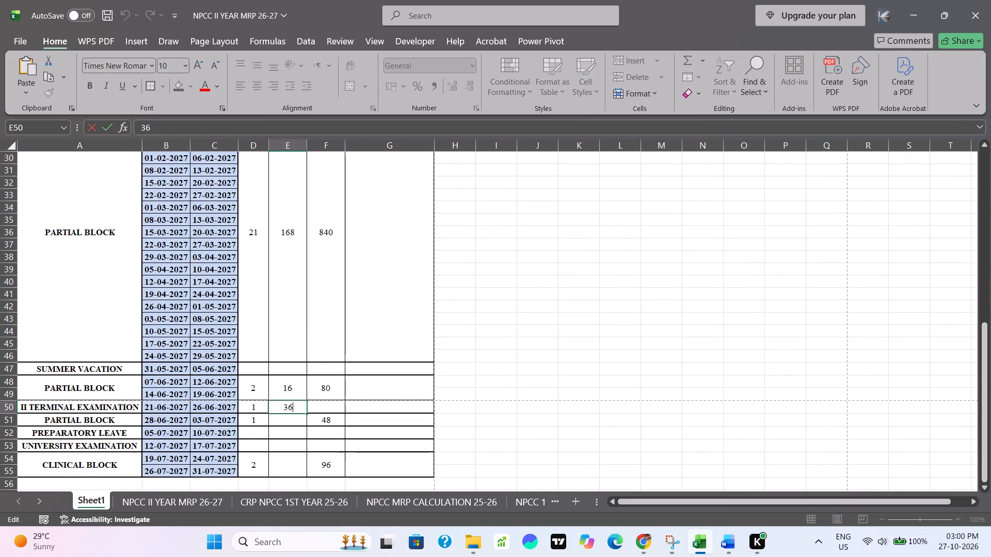
{"action": "key", "text": "BackSpace"}
{"action": "key", "text": "BackSpace"}
{"action": "key", "text": "4"}
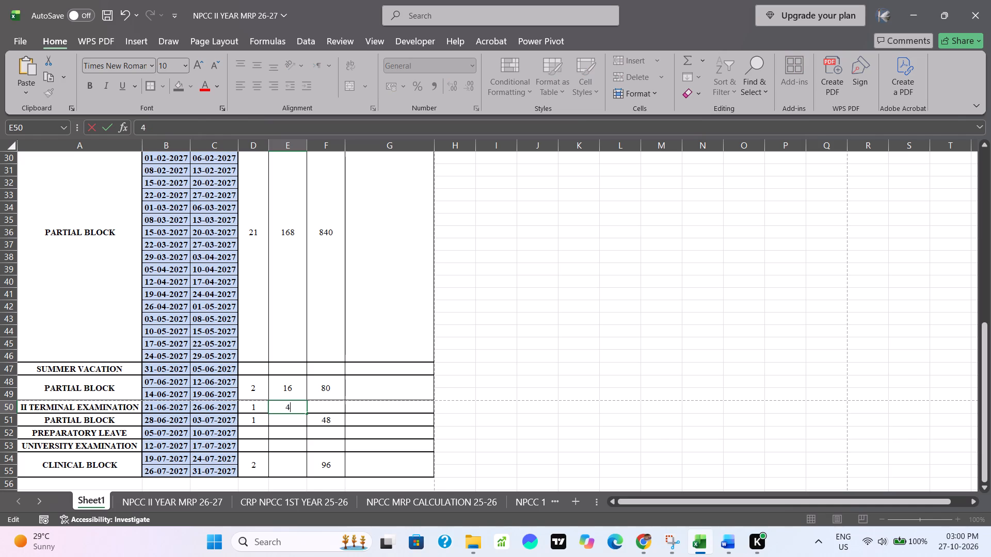
{"action": "key", "text": "8"}
{"action": "left_click", "coordinate": [571, 404]}
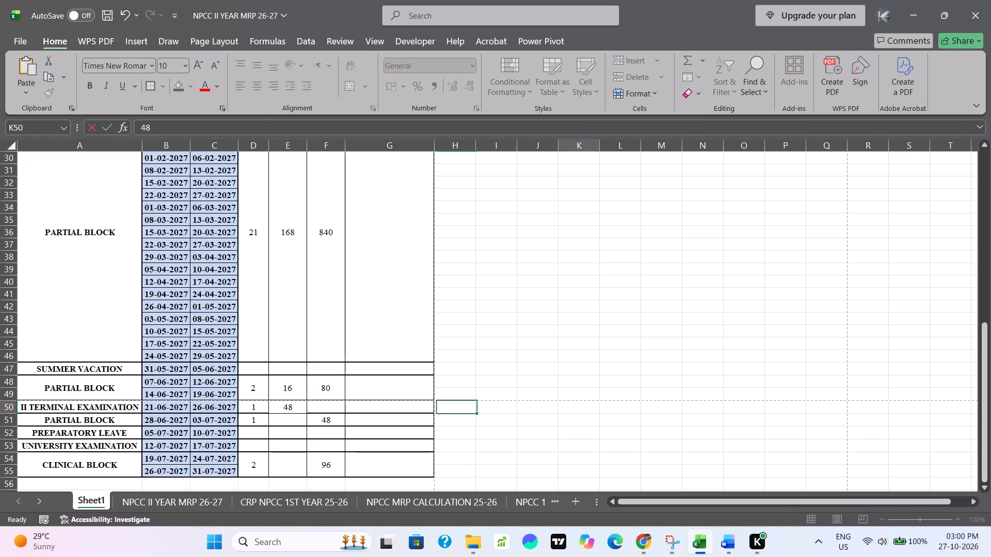
Review the whole schedule from the theory block to the final clinical block, checking dates, weeks, theory hours and clinical hours.
{"action": "scroll", "coordinate": [593, 291], "scroll_direction": "up", "scroll_amount": 1}
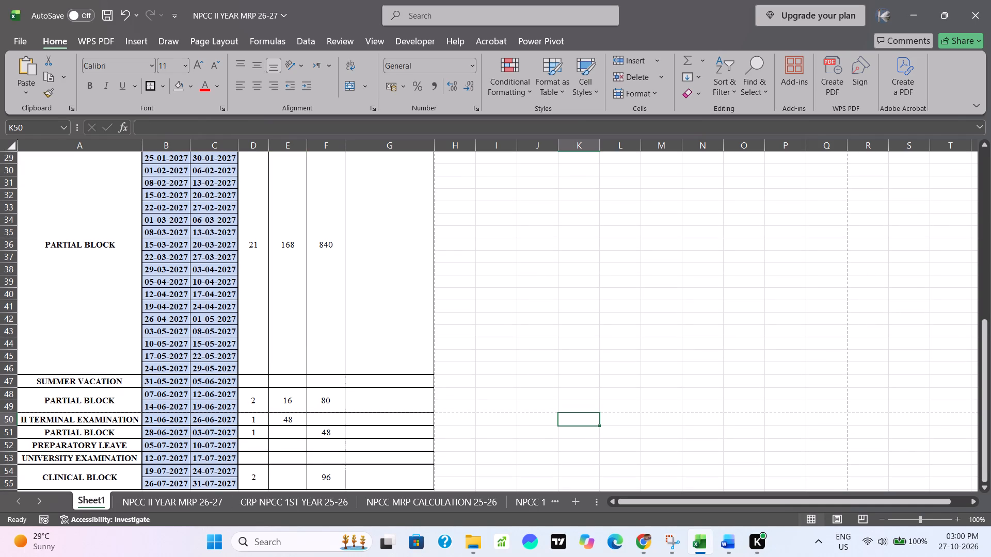
{"action": "scroll", "coordinate": [593, 291], "scroll_direction": "up", "scroll_amount": 3}
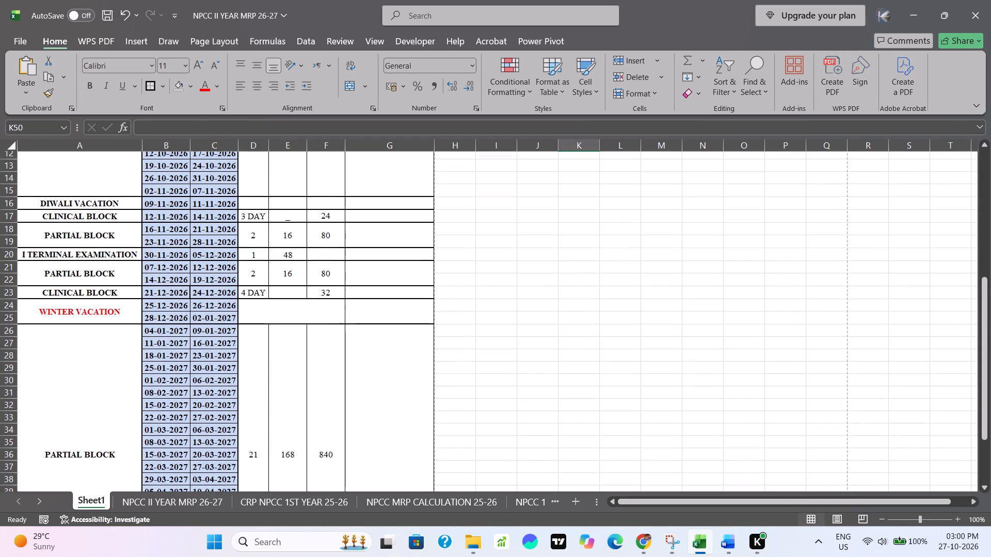
{"action": "scroll", "coordinate": [593, 291], "scroll_direction": "up", "scroll_amount": 2}
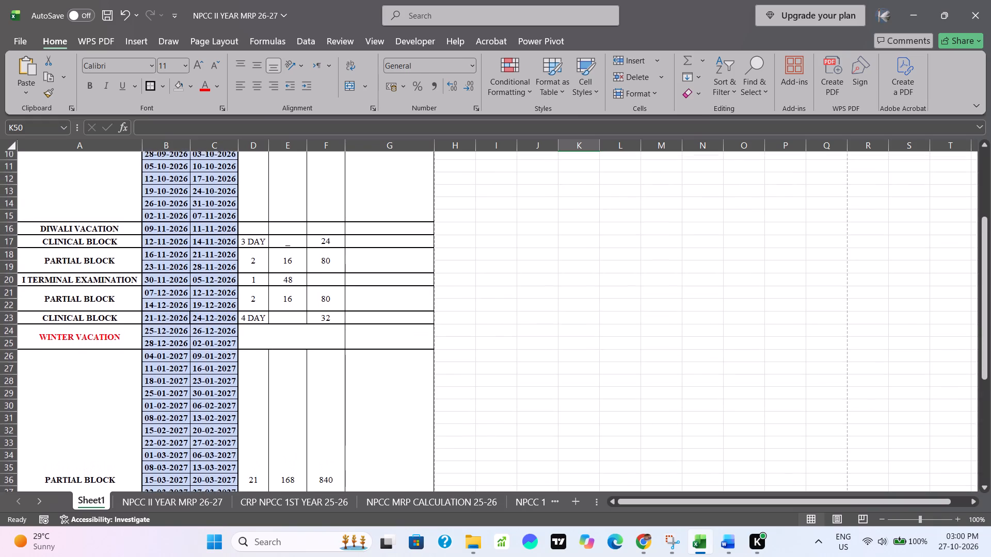
{"action": "scroll", "coordinate": [593, 291], "scroll_direction": "up", "scroll_amount": 2}
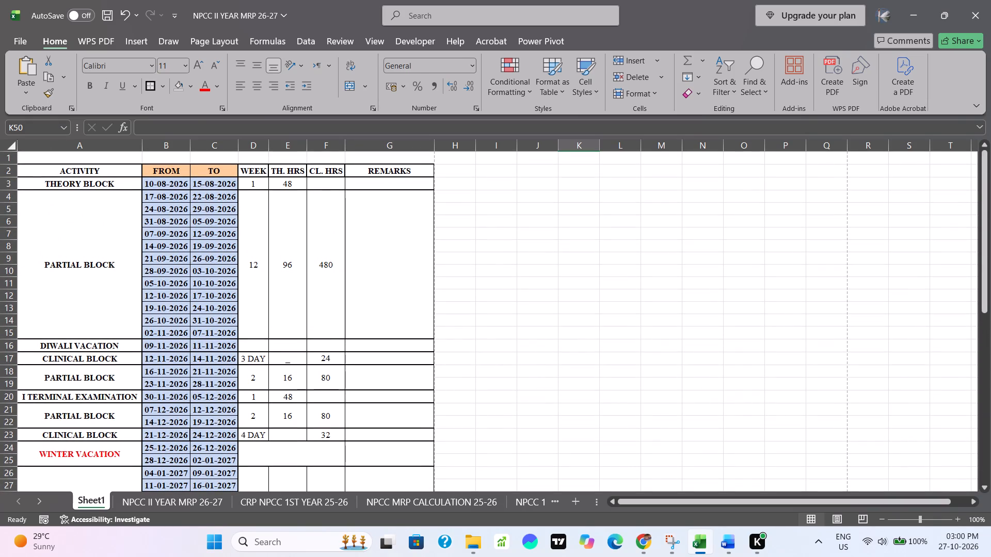
{"action": "scroll", "coordinate": [593, 291], "scroll_direction": "down", "scroll_amount": 2}
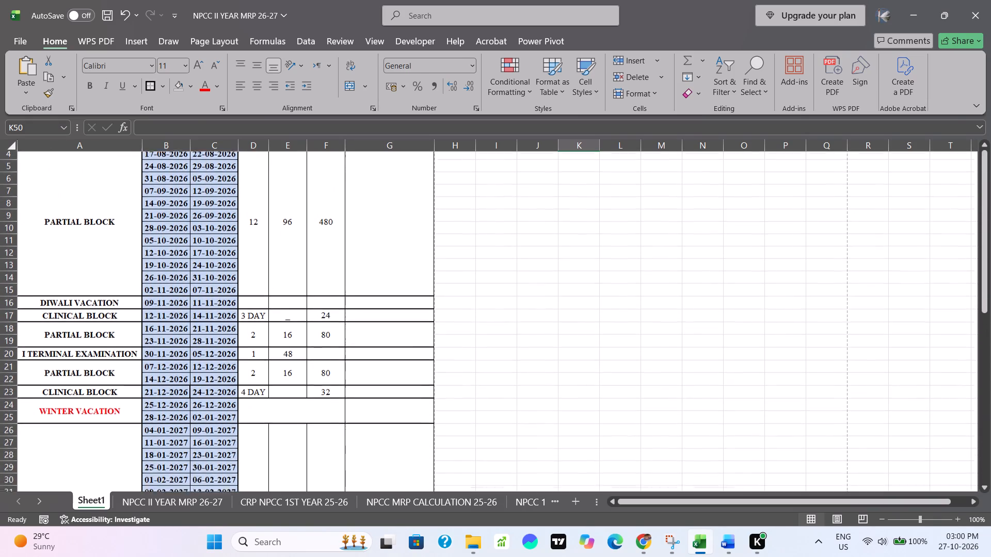
{"action": "scroll", "coordinate": [593, 291], "scroll_direction": "down", "scroll_amount": 2}
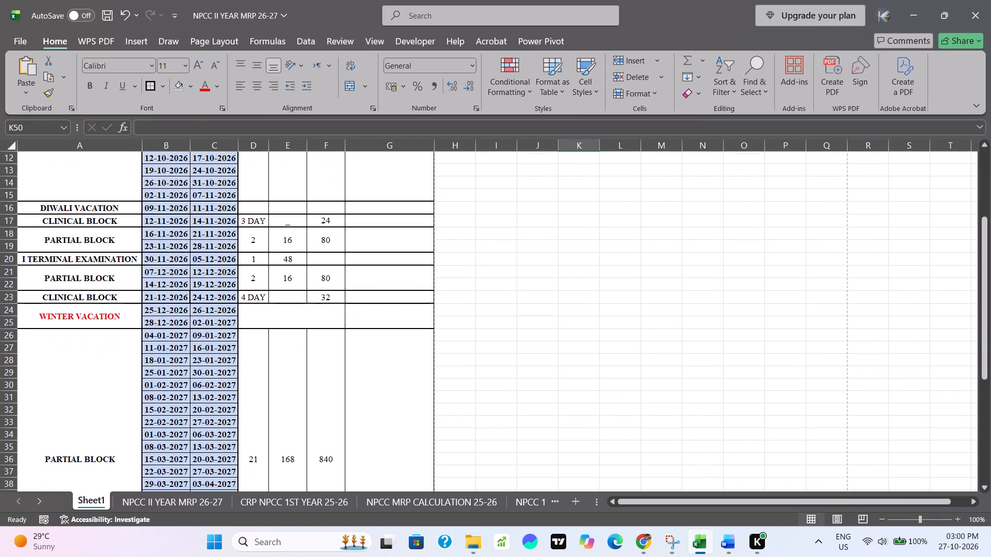
{"action": "scroll", "coordinate": [593, 291], "scroll_direction": "down", "scroll_amount": 3}
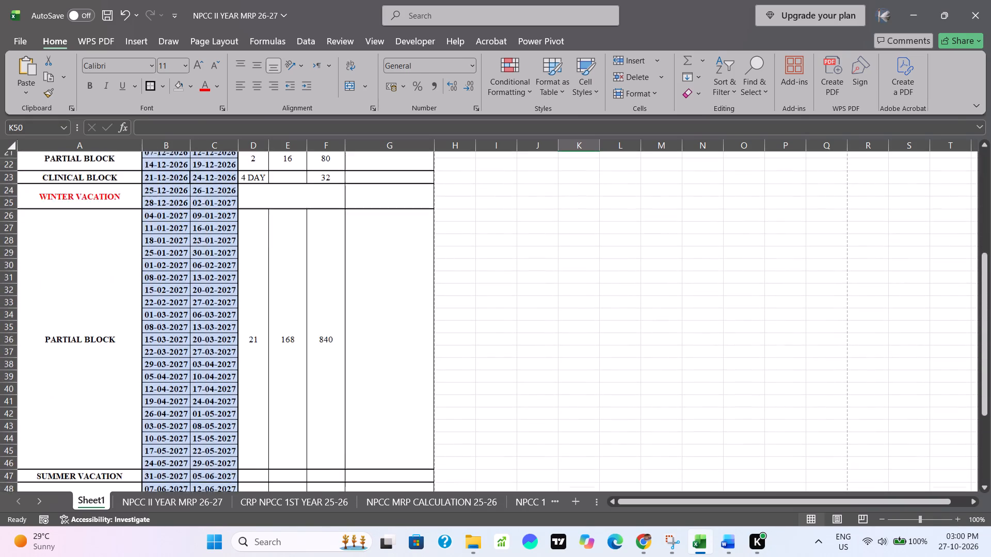
{"action": "scroll", "coordinate": [593, 291], "scroll_direction": "down", "scroll_amount": 4}
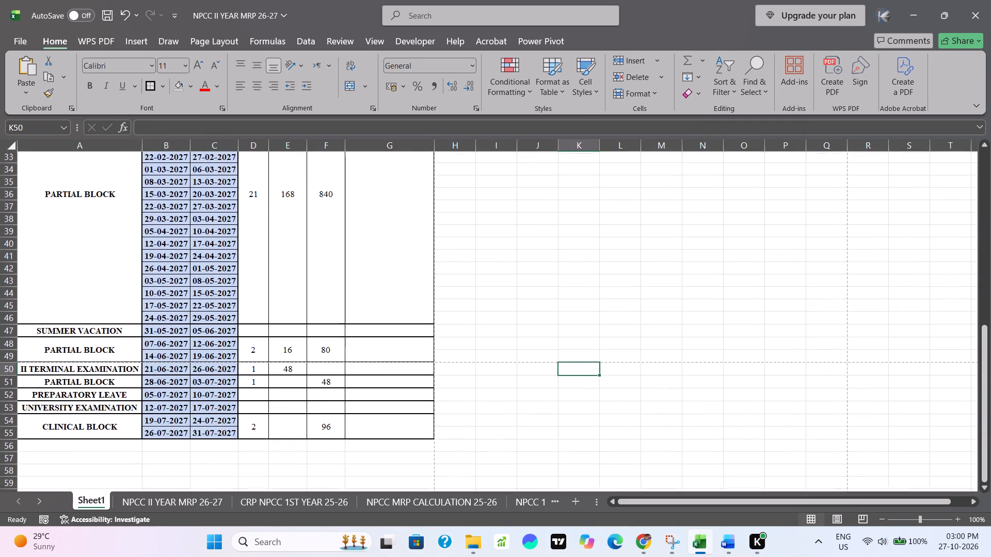
{"action": "scroll", "coordinate": [593, 291], "scroll_direction": "down", "scroll_amount": 2}
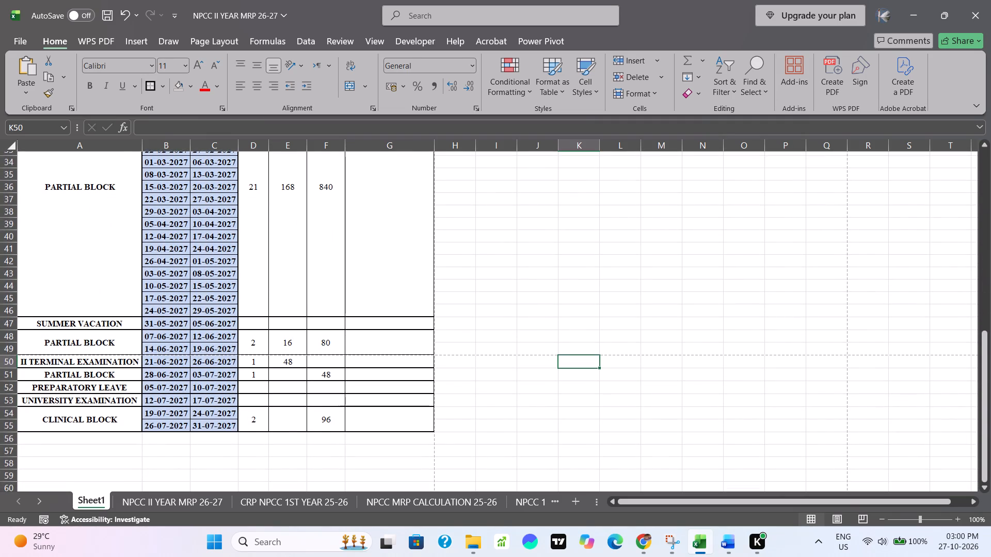
{"action": "scroll", "coordinate": [593, 291], "scroll_direction": "down", "scroll_amount": 1}
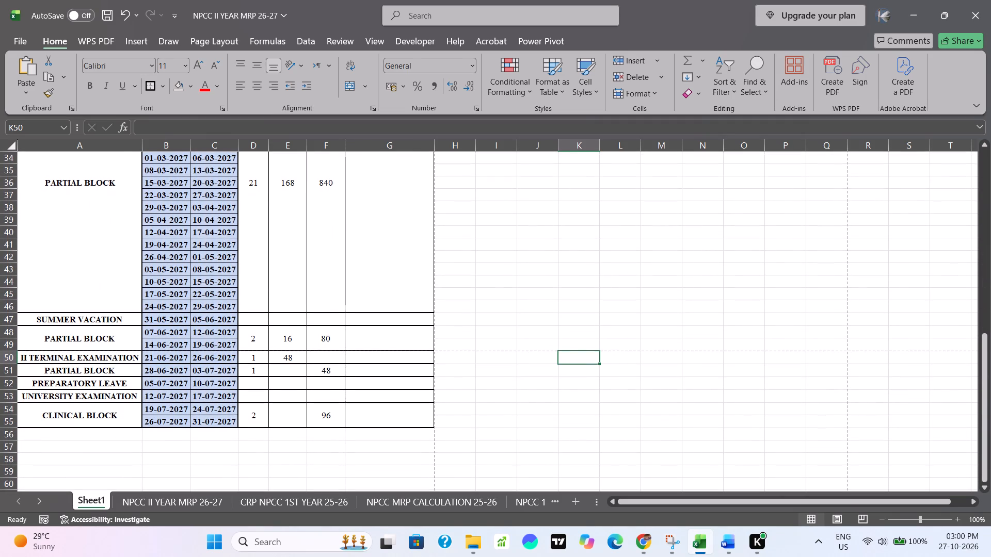
{"action": "scroll", "coordinate": [593, 291], "scroll_direction": "up", "scroll_amount": 4}
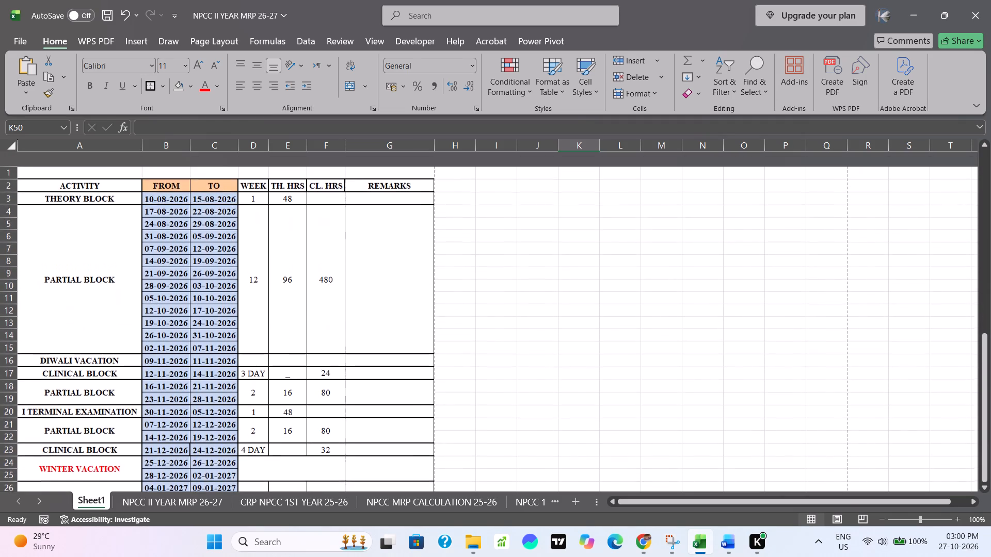
{"action": "scroll", "coordinate": [593, 291], "scroll_direction": "up", "scroll_amount": 1}
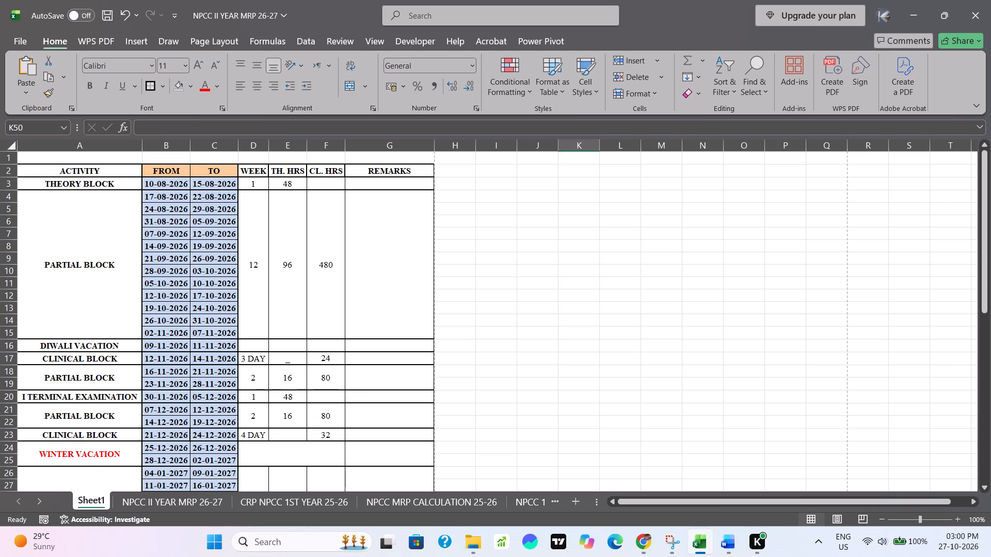
{"action": "scroll", "coordinate": [593, 291], "scroll_direction": "down", "scroll_amount": 3}
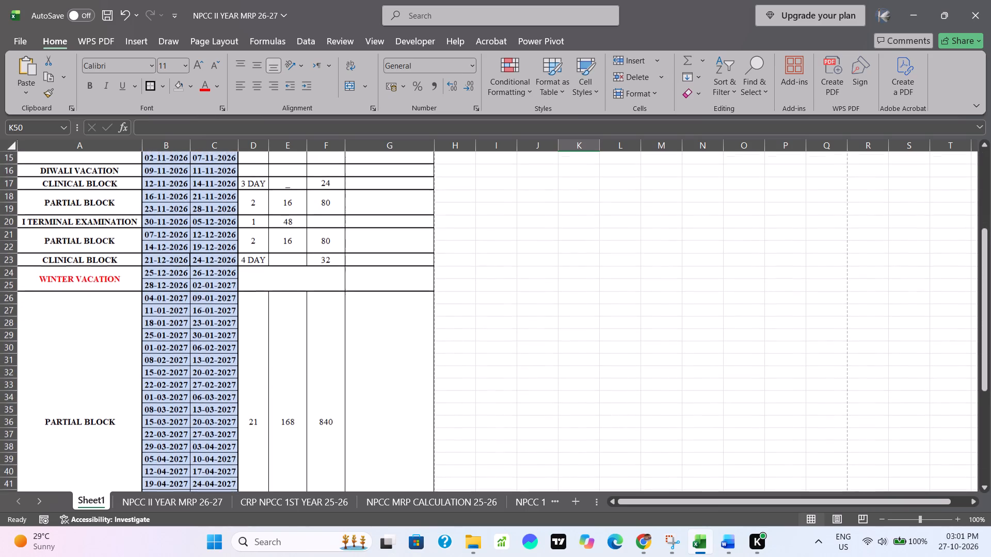
{"action": "scroll", "coordinate": [593, 291], "scroll_direction": "down", "scroll_amount": 2}
{"action": "scroll", "coordinate": [593, 291], "scroll_direction": "up", "scroll_amount": 2}
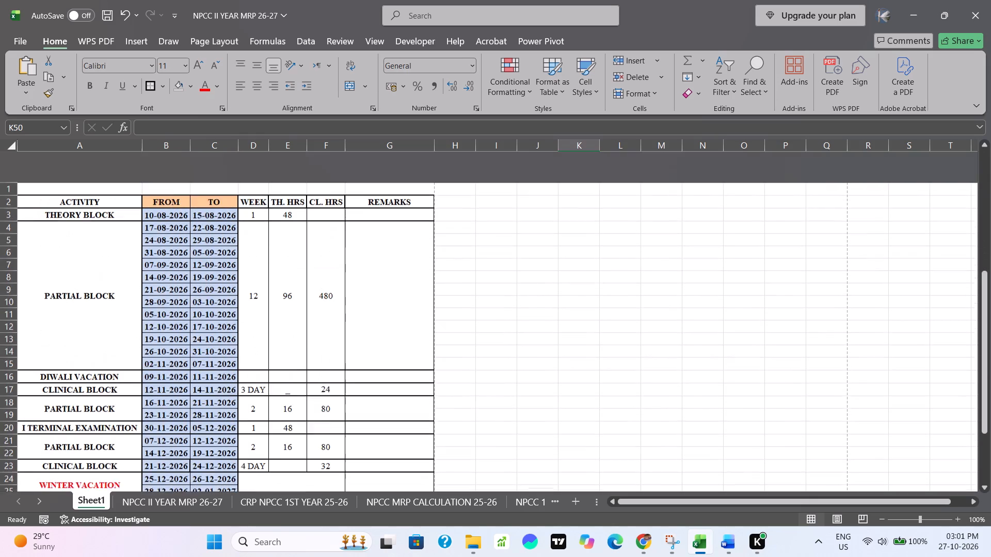
{"action": "scroll", "coordinate": [593, 291], "scroll_direction": "up", "scroll_amount": 3}
{"action": "scroll", "coordinate": [593, 291], "scroll_direction": "down", "scroll_amount": 5}
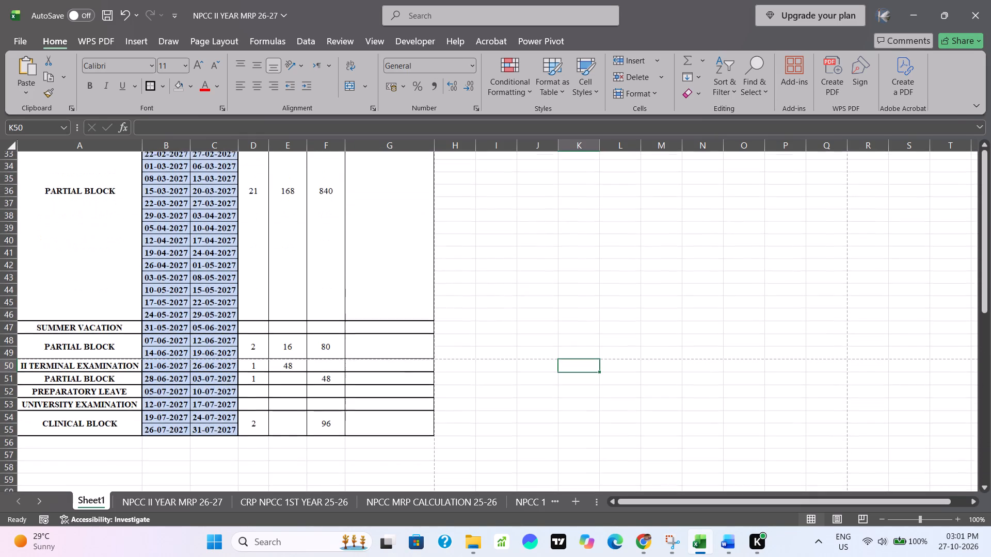
{"action": "scroll", "coordinate": [593, 291], "scroll_direction": "down", "scroll_amount": 1}
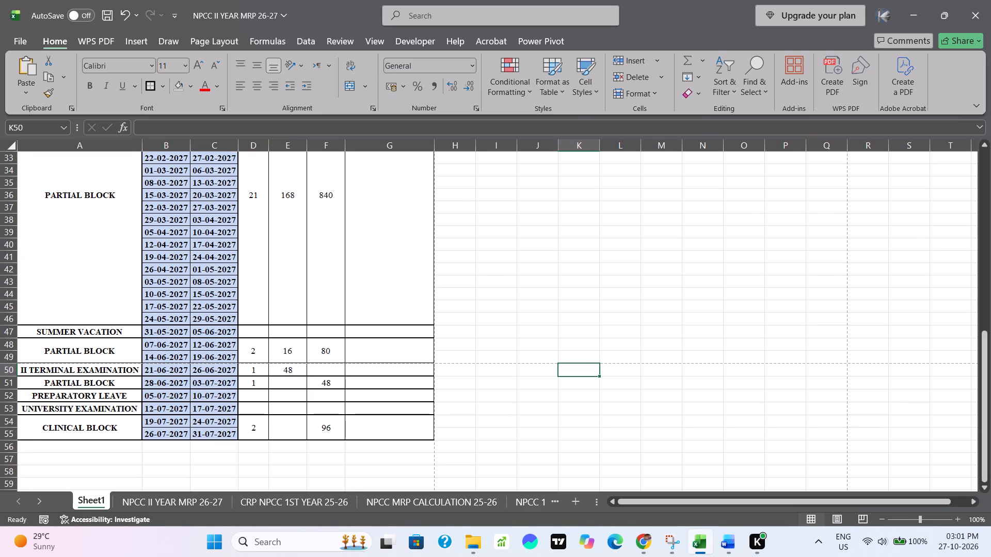
{"action": "scroll", "coordinate": [496, 303], "scroll_direction": "up", "scroll_amount": 1}
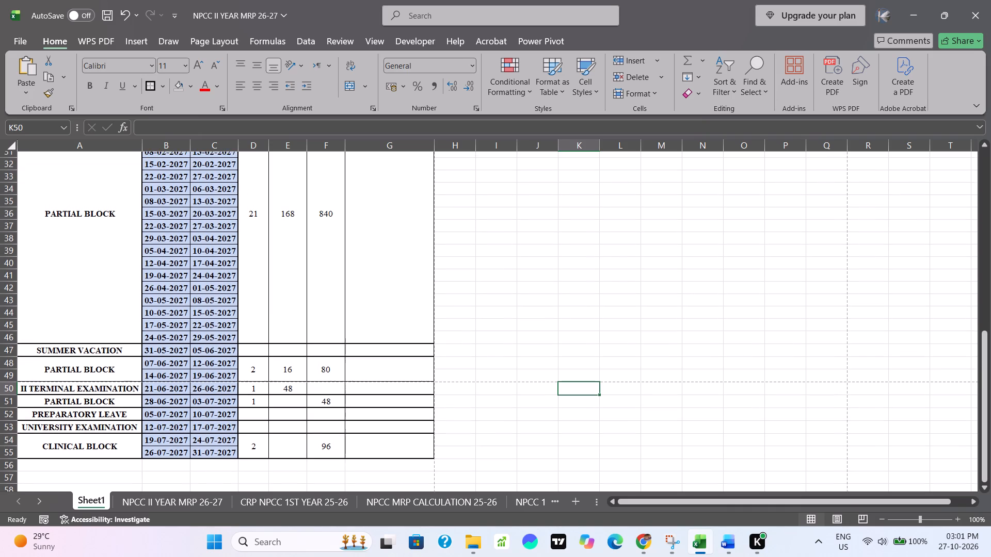
{"action": "scroll", "coordinate": [496, 303], "scroll_direction": "up", "scroll_amount": 6}
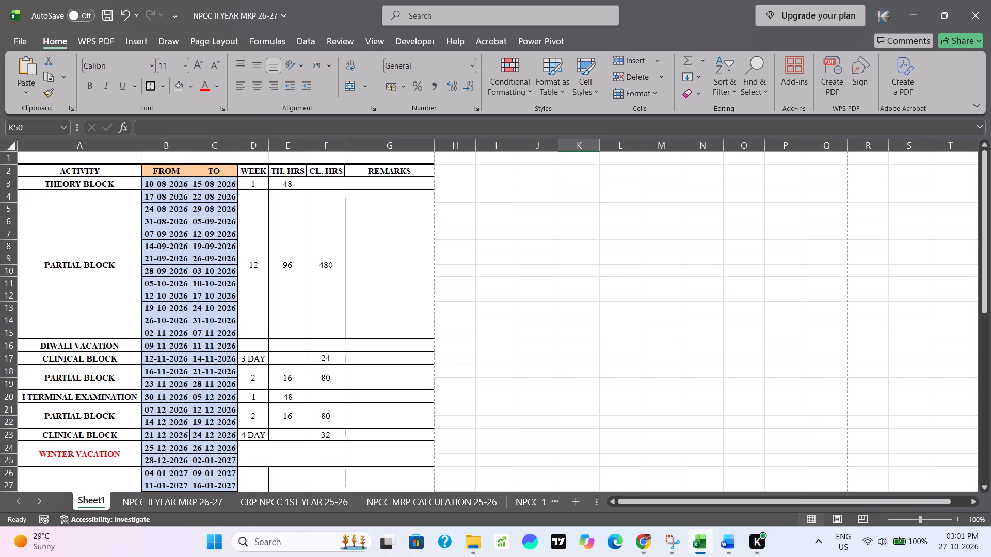
{"action": "scroll", "coordinate": [298, 380], "scroll_direction": "down", "scroll_amount": 1}
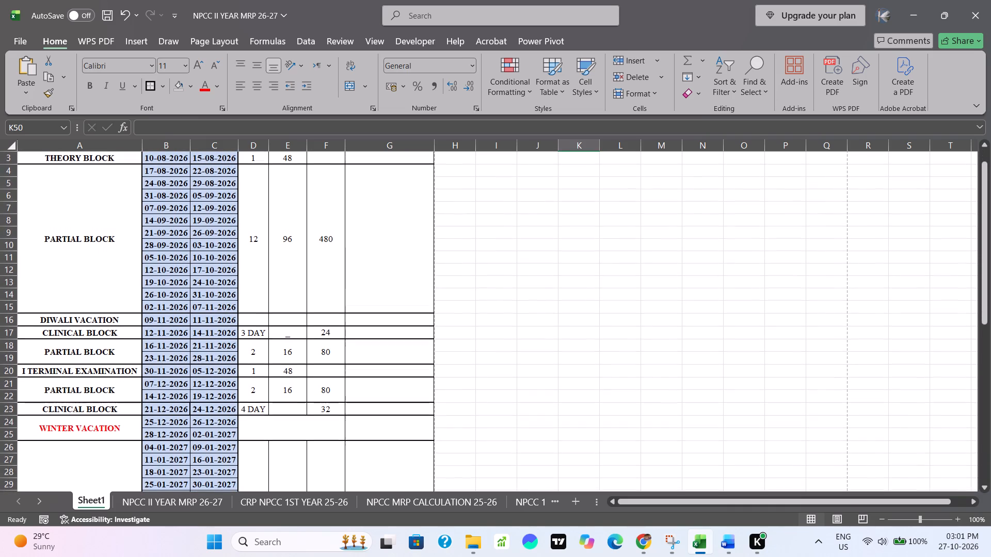
{"action": "scroll", "coordinate": [299, 372], "scroll_direction": "down", "scroll_amount": 1}
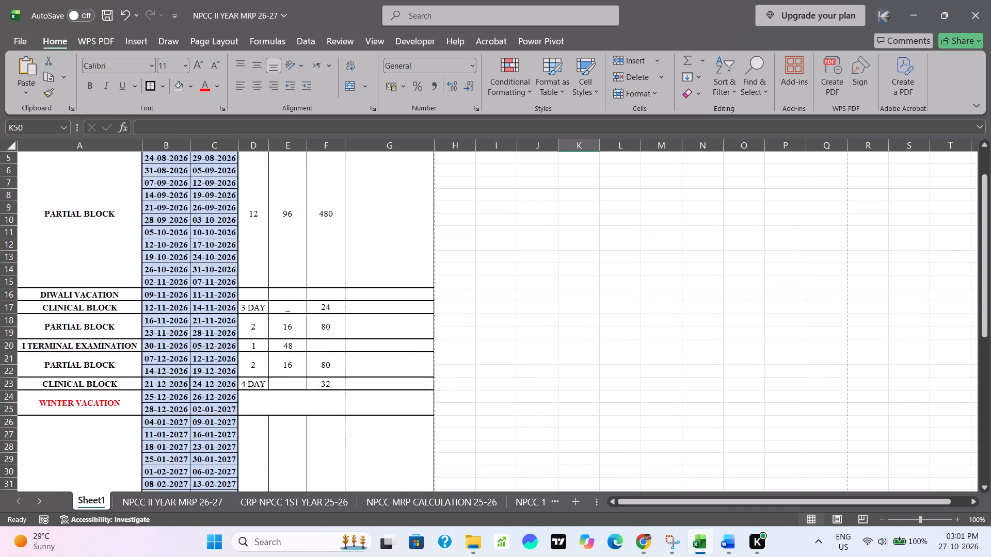
{"action": "scroll", "coordinate": [319, 384], "scroll_direction": "down", "scroll_amount": 2}
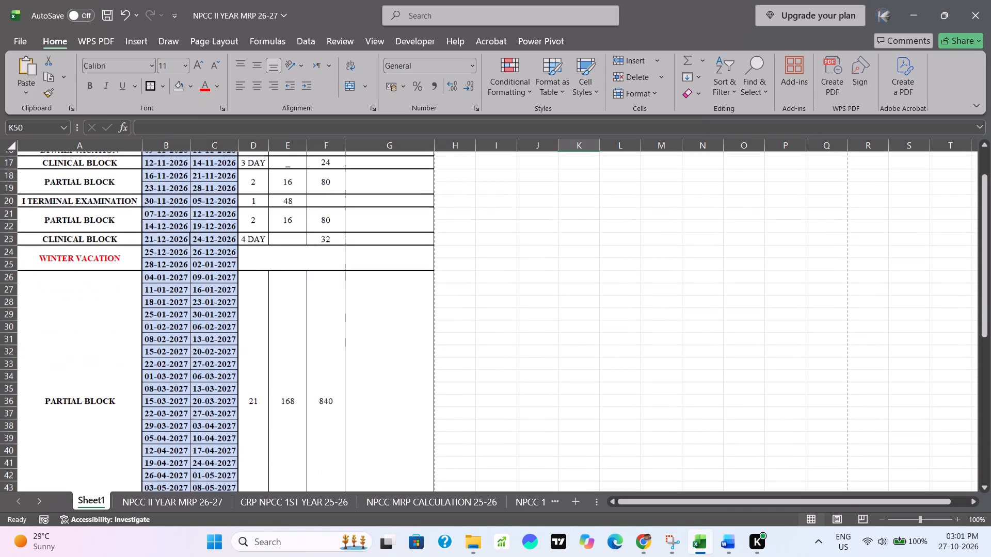
{"action": "scroll", "coordinate": [319, 384], "scroll_direction": "down", "scroll_amount": 1}
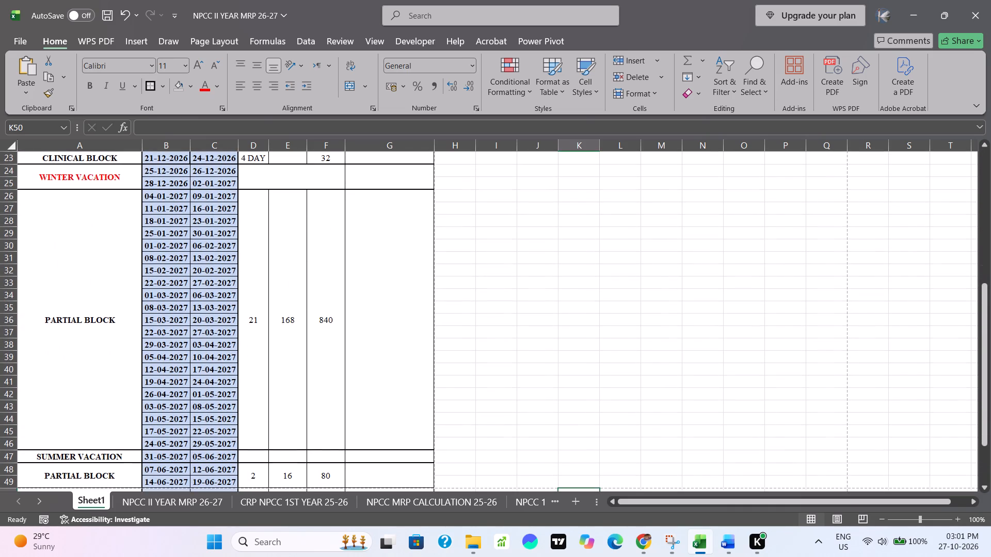
{"action": "scroll", "coordinate": [294, 369], "scroll_direction": "down", "scroll_amount": 1}
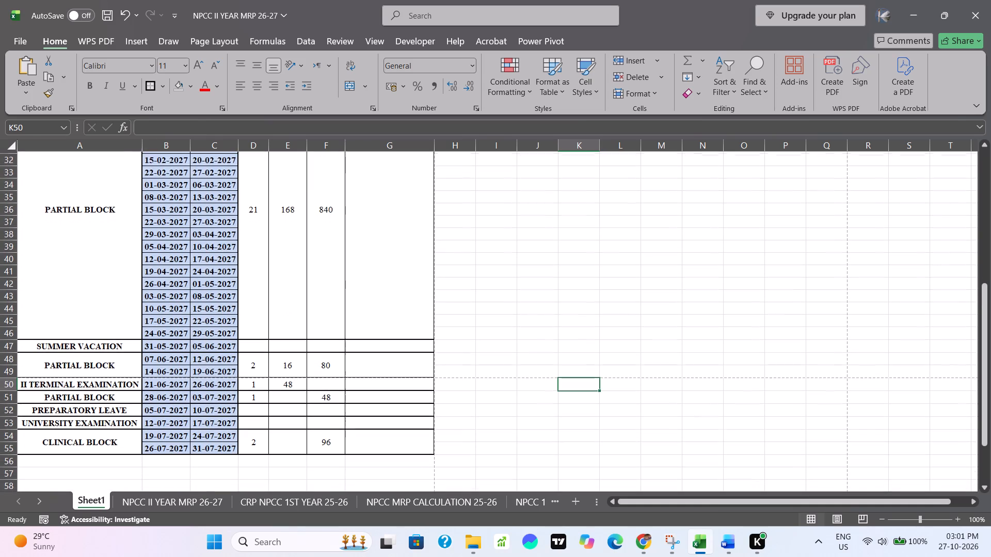
{"action": "scroll", "coordinate": [294, 369], "scroll_direction": "down", "scroll_amount": 2}
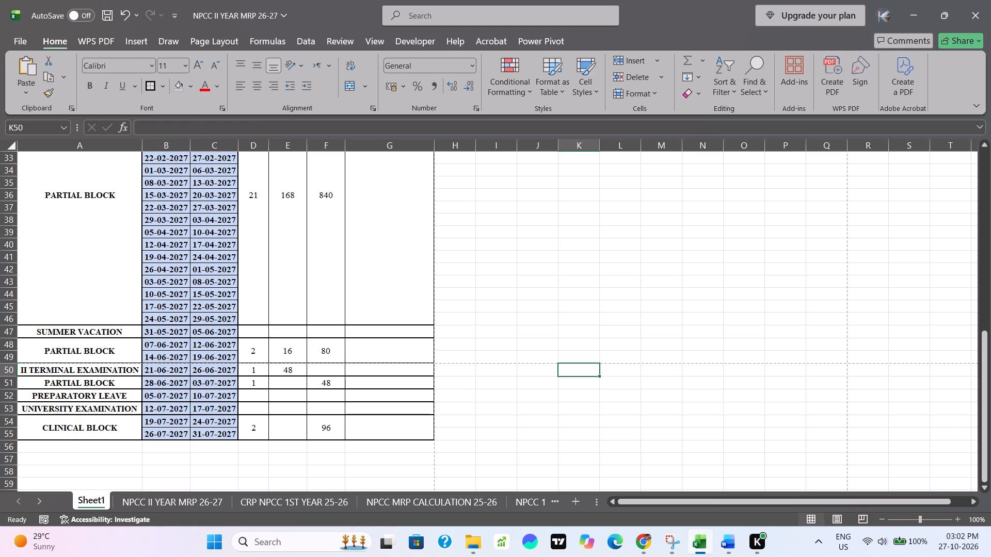
For the two-week partial block after the summer vacation, clear the theory hours and set the clinical hours to 96.
{"action": "left_click", "coordinate": [295, 353]}
{"action": "key", "text": "Delete"}
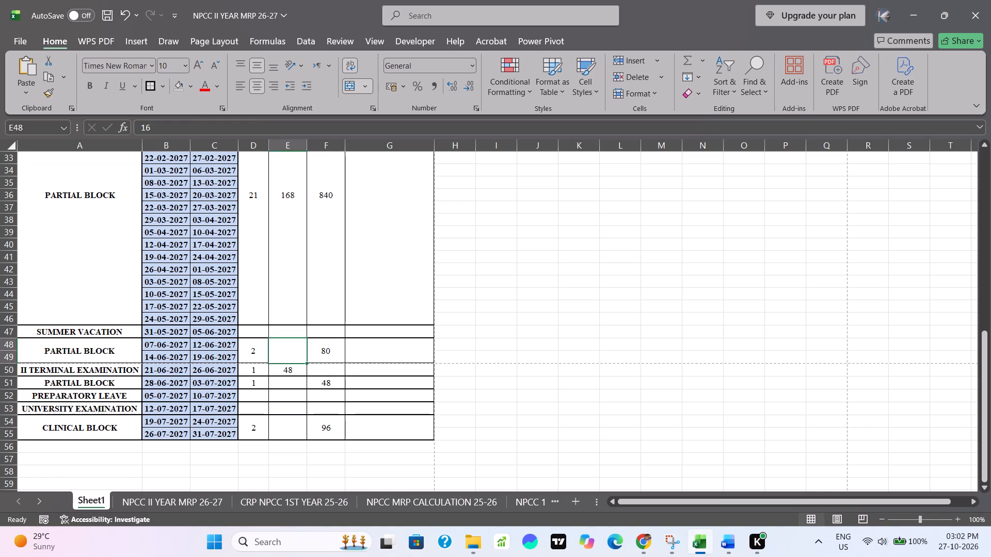
{"action": "double_click", "coordinate": [331, 346]}
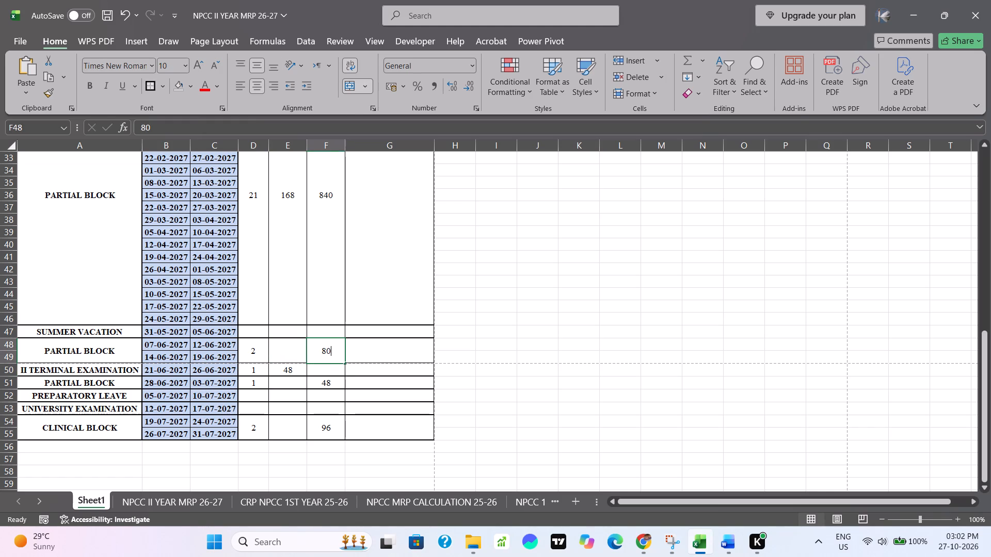
{"action": "key", "text": "BackSpace"}
{"action": "key", "text": "BackSpace"}
{"action": "type", "text": "96"}
{"action": "left_click", "coordinate": [493, 341]}
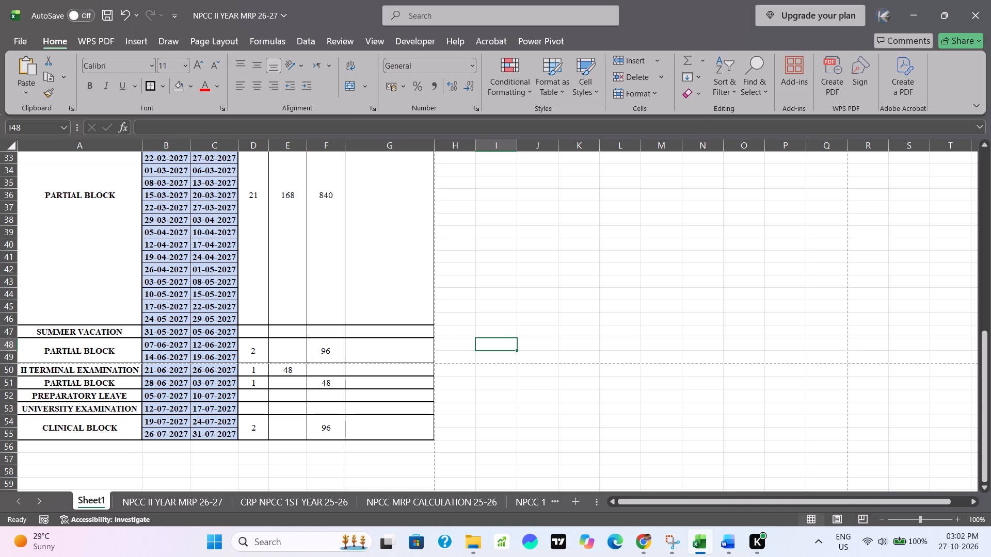
{"action": "scroll", "coordinate": [609, 295], "scroll_direction": "up", "scroll_amount": 4}
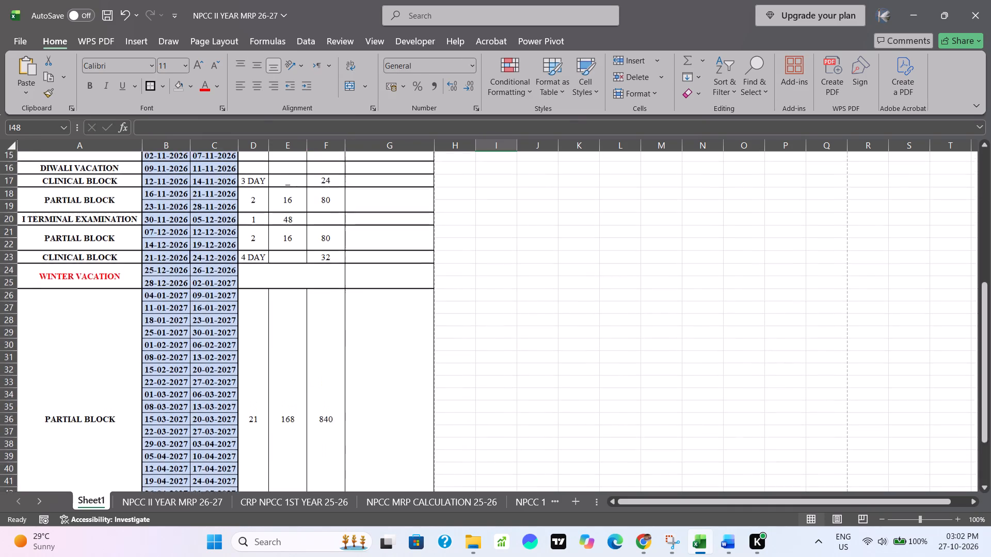
Recheck the full schedule from the theory block to the final clinical block, comparing each block's weeks, theory hours and clinical hours.
{"action": "scroll", "coordinate": [609, 295], "scroll_direction": "up", "scroll_amount": 6}
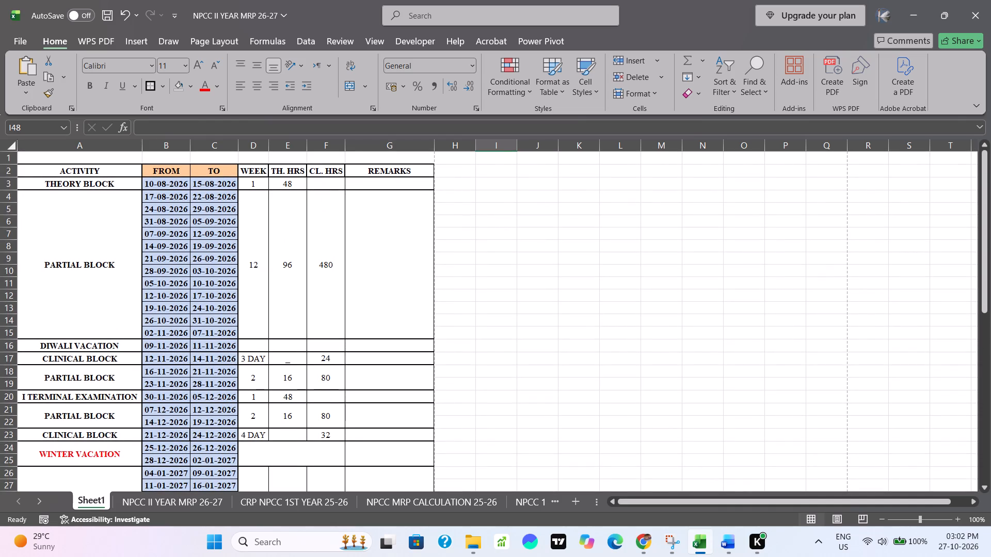
{"action": "scroll", "coordinate": [586, 389], "scroll_direction": "down", "scroll_amount": 1}
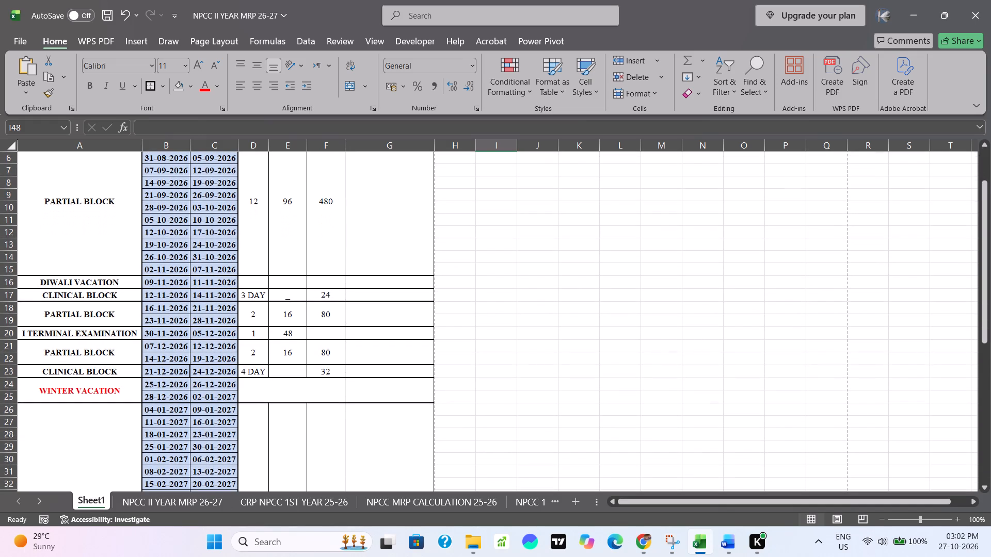
{"action": "scroll", "coordinate": [586, 389], "scroll_direction": "down", "scroll_amount": 3}
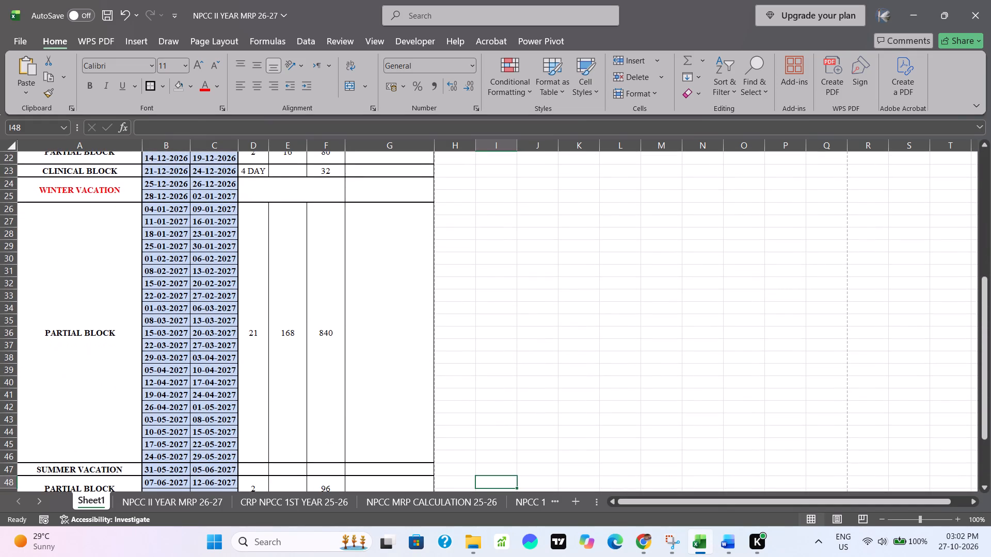
{"action": "scroll", "coordinate": [586, 389], "scroll_direction": "down", "scroll_amount": 1}
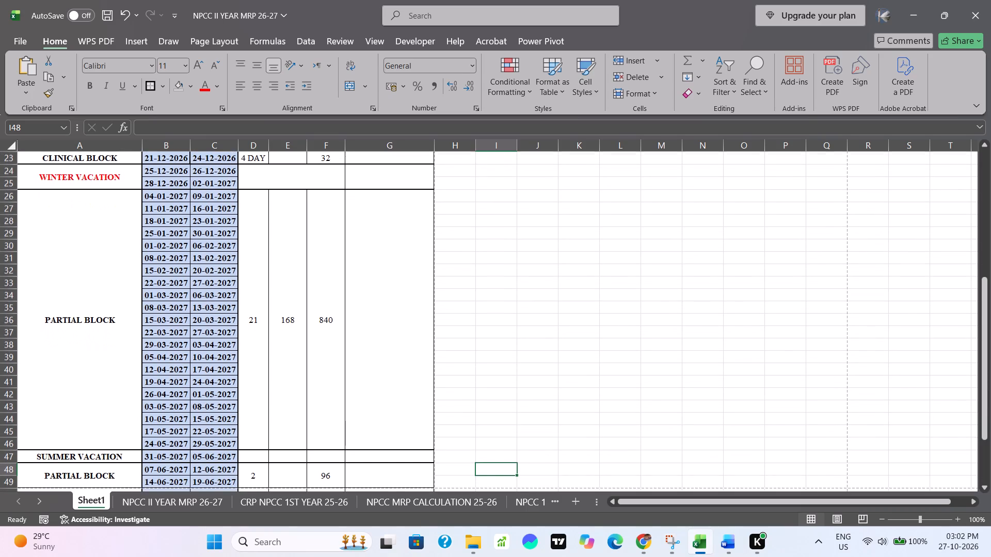
{"action": "scroll", "coordinate": [586, 389], "scroll_direction": "down", "scroll_amount": 2}
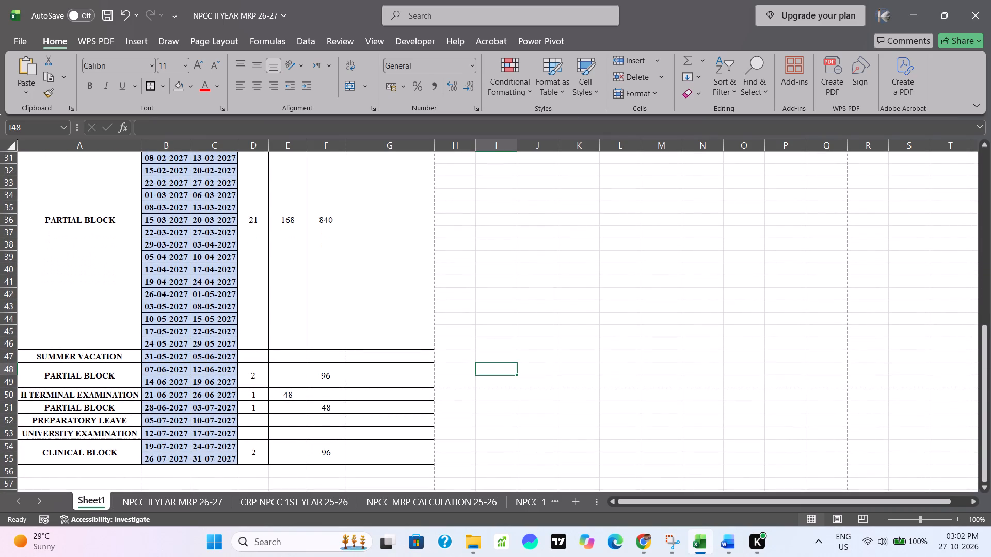
{"action": "scroll", "coordinate": [586, 389], "scroll_direction": "down", "scroll_amount": 1}
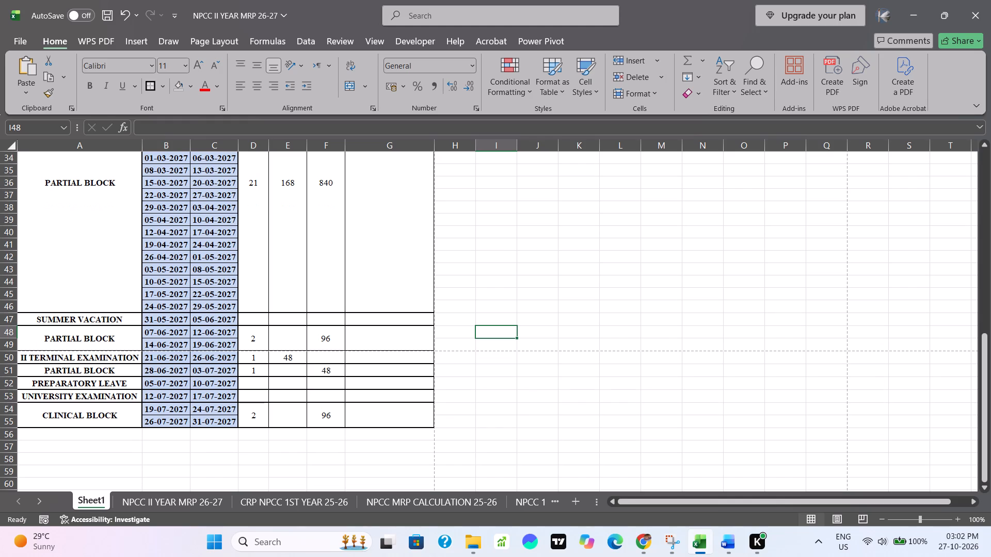
{"action": "scroll", "coordinate": [586, 389], "scroll_direction": "up", "scroll_amount": 7}
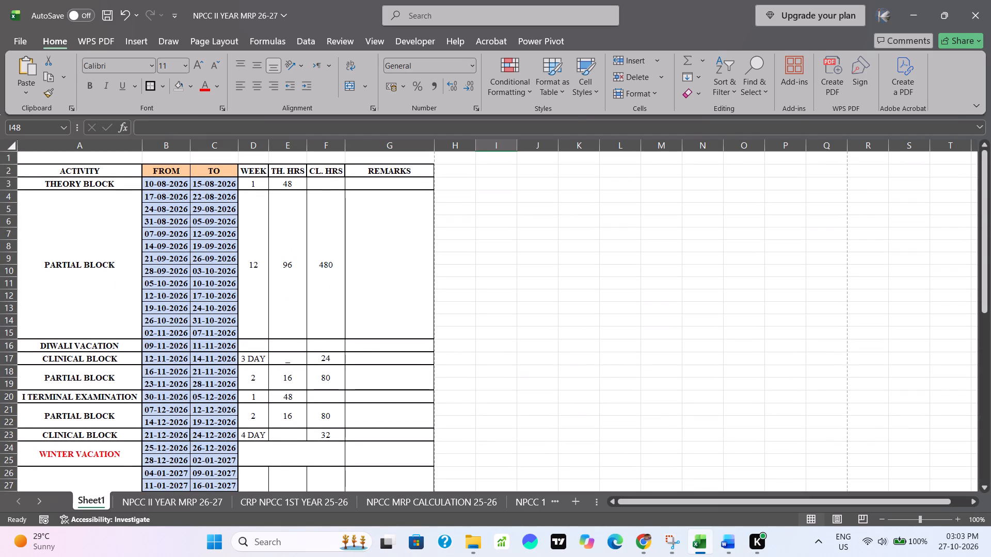
{"action": "scroll", "coordinate": [296, 376], "scroll_direction": "down", "scroll_amount": 1}
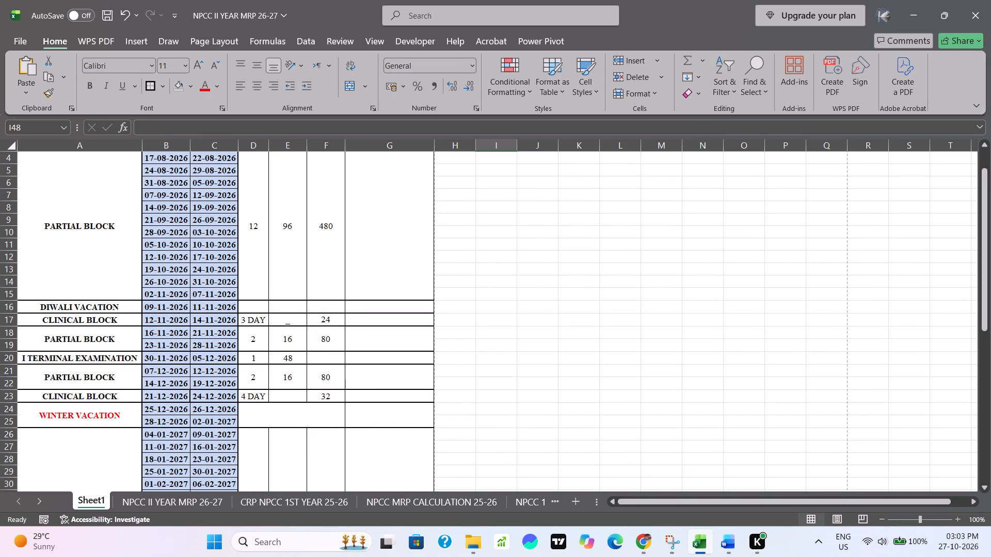
{"action": "scroll", "coordinate": [300, 379], "scroll_direction": "down", "scroll_amount": 5}
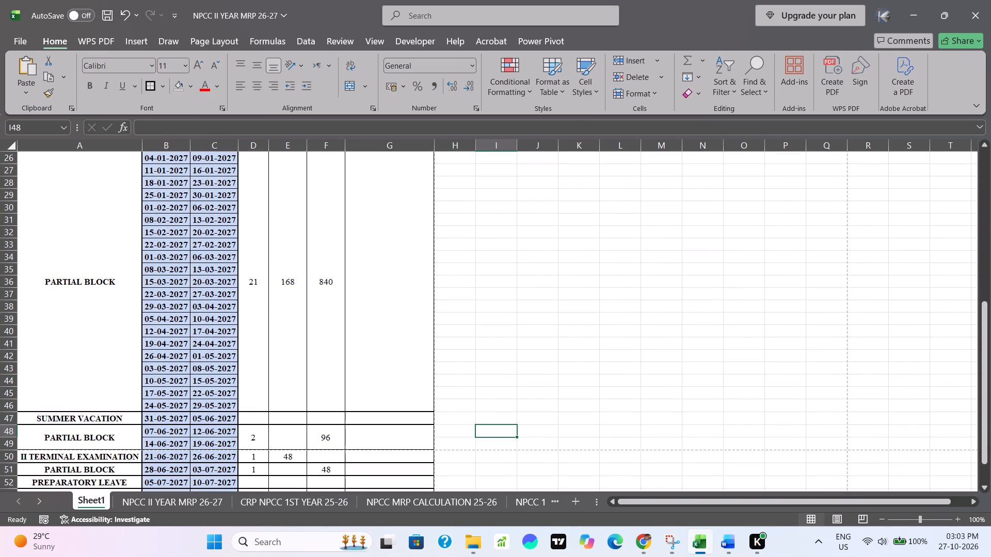
{"action": "scroll", "coordinate": [289, 296], "scroll_direction": "down", "scroll_amount": 1}
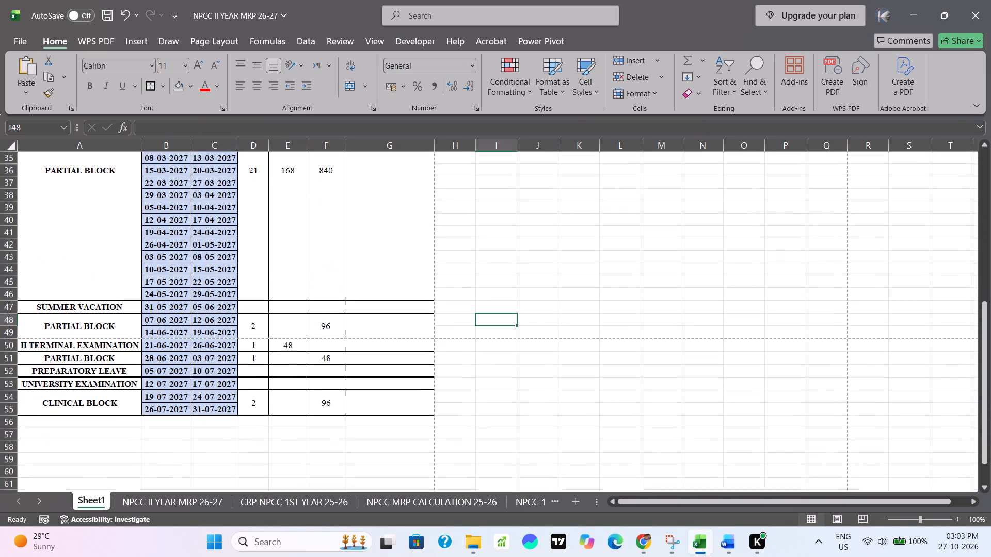
{"action": "scroll", "coordinate": [289, 296], "scroll_direction": "down", "scroll_amount": 1}
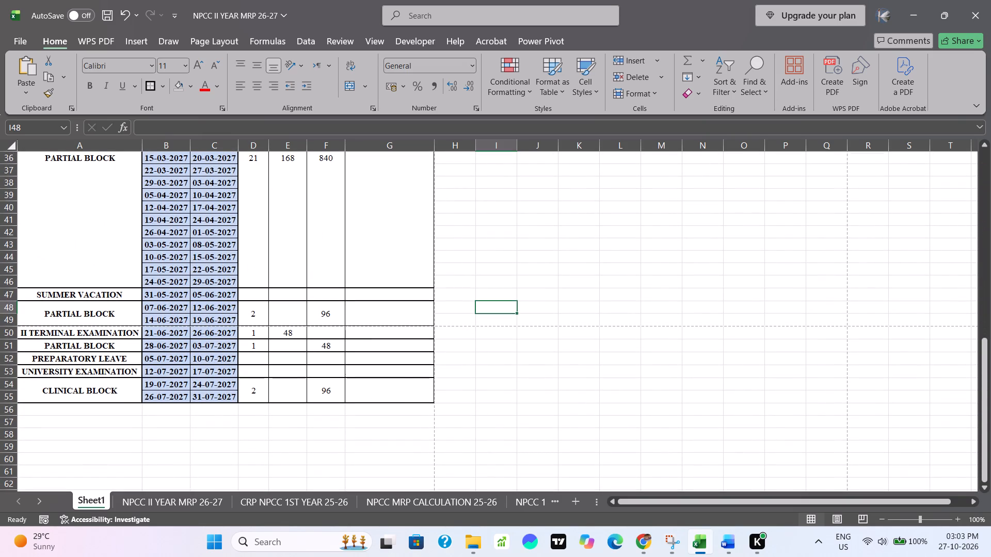
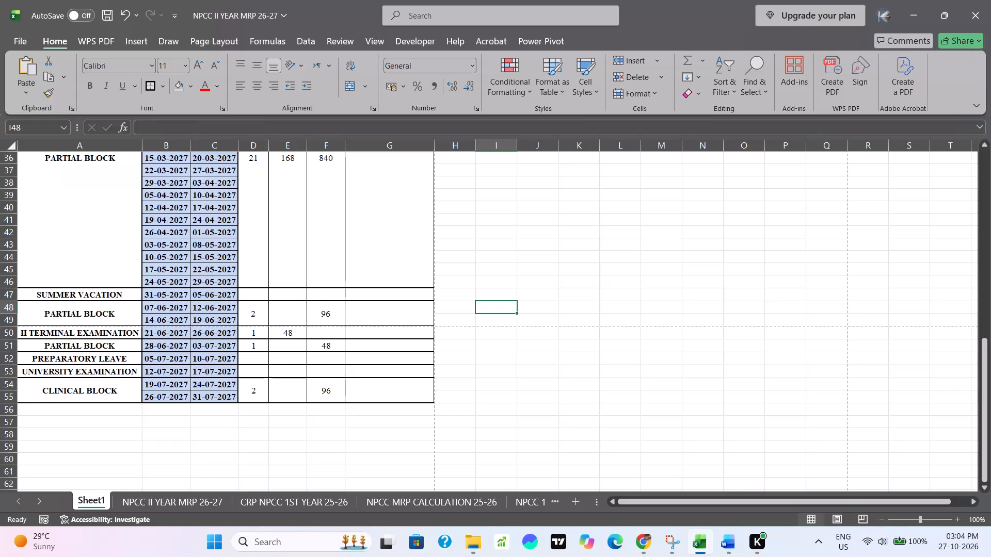
Recheck the whole schedule from the theory block to the final clinical block for dates, weeks, theory hours and clinical hours.
{"action": "scroll", "coordinate": [382, 316], "scroll_direction": "up", "scroll_amount": 5}
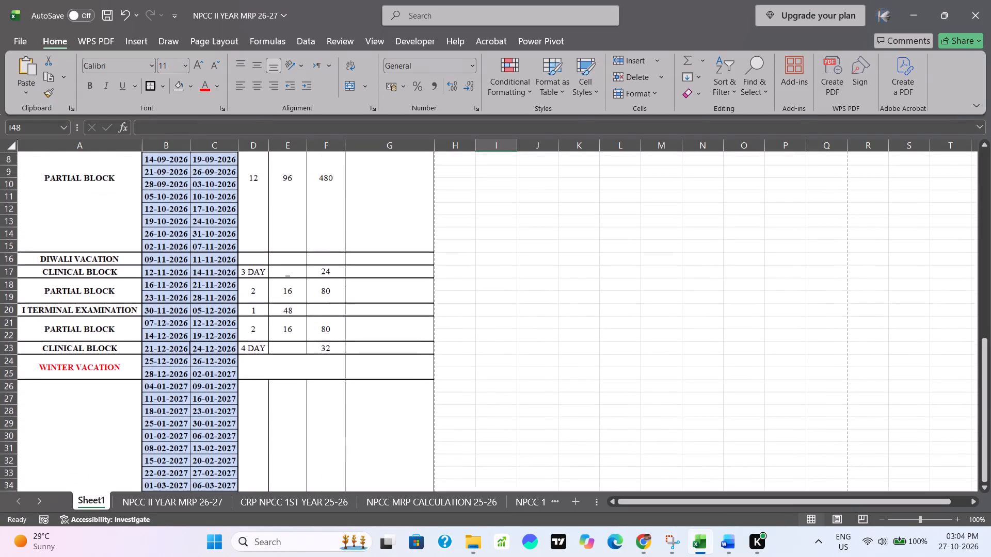
{"action": "scroll", "coordinate": [382, 316], "scroll_direction": "up", "scroll_amount": 2}
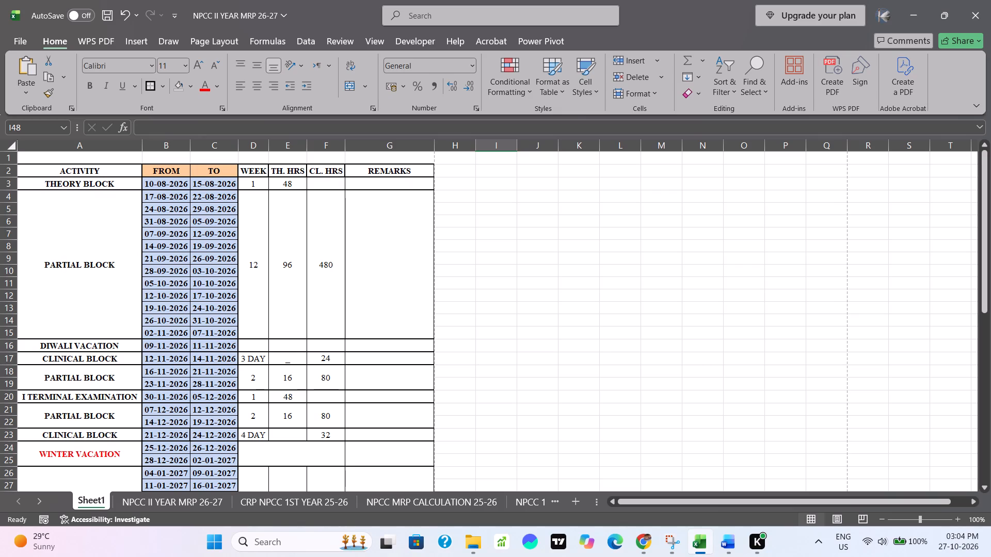
{"action": "scroll", "coordinate": [534, 395], "scroll_direction": "down", "scroll_amount": 4}
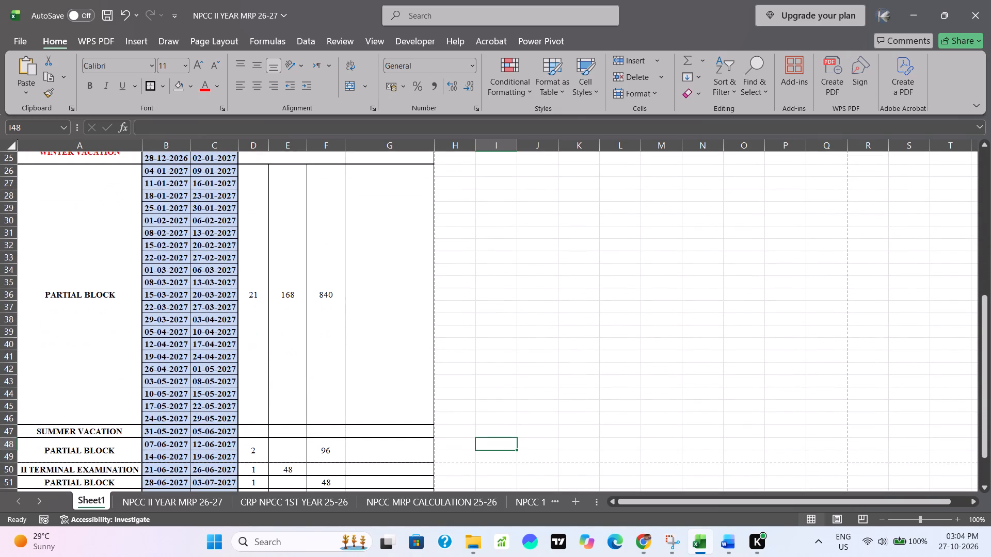
{"action": "scroll", "coordinate": [514, 357], "scroll_direction": "up", "scroll_amount": 2}
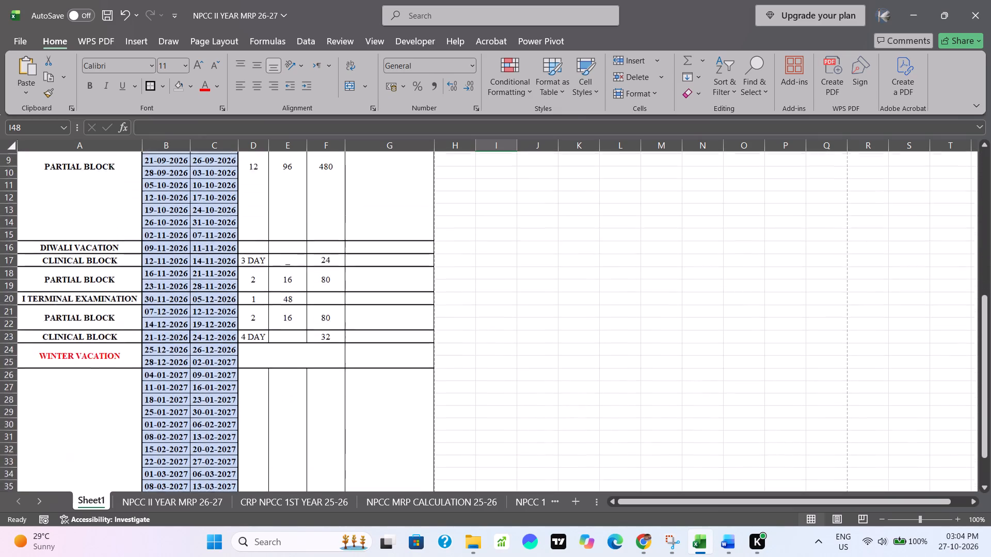
{"action": "scroll", "coordinate": [514, 357], "scroll_direction": "up", "scroll_amount": 1}
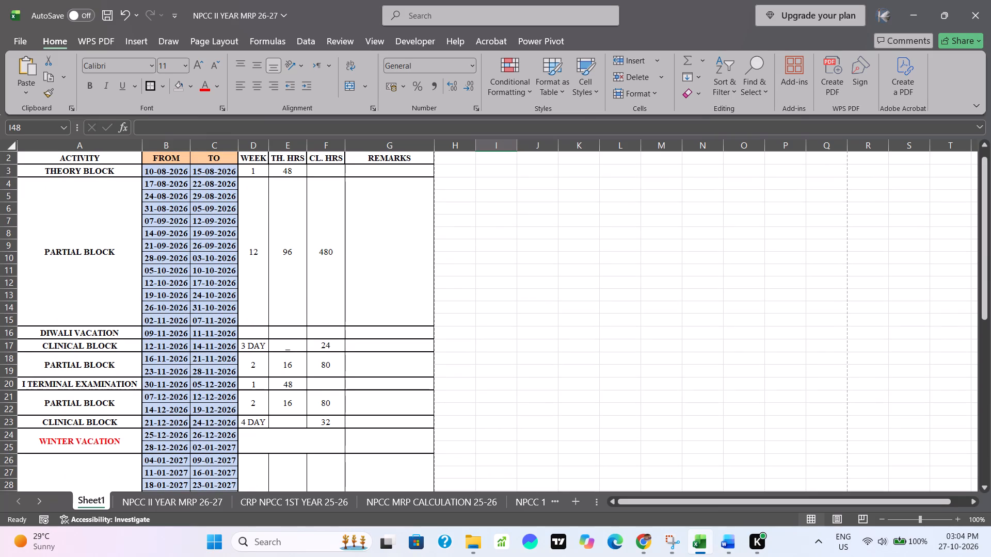
{"action": "scroll", "coordinate": [514, 357], "scroll_direction": "down", "scroll_amount": 4}
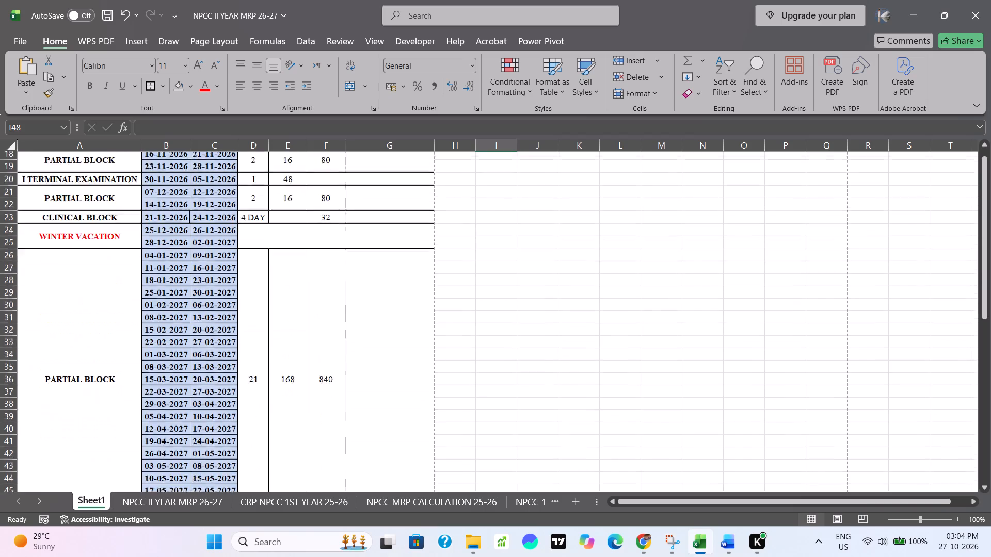
{"action": "scroll", "coordinate": [514, 357], "scroll_direction": "down", "scroll_amount": 2}
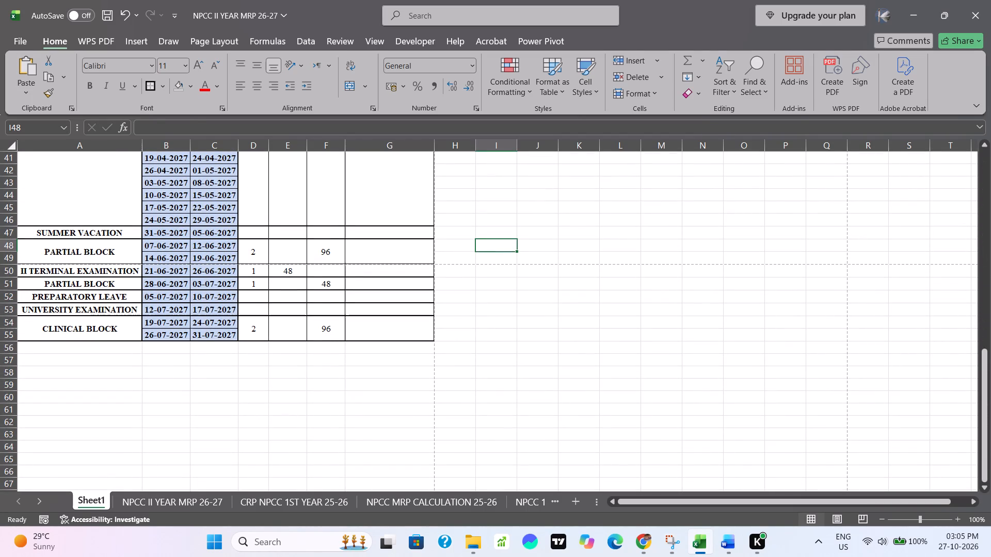
Preview both printed pages of the schedule and increase the bottom page margin to about 2.26 cm.
{"action": "key", "text": "ctrl+p"}
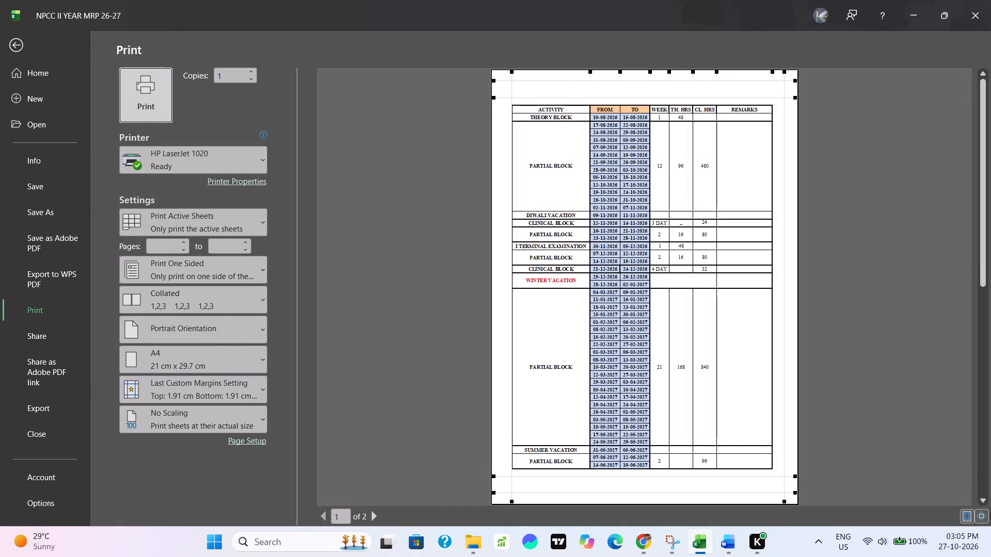
{"action": "left_click", "coordinate": [984, 503]}
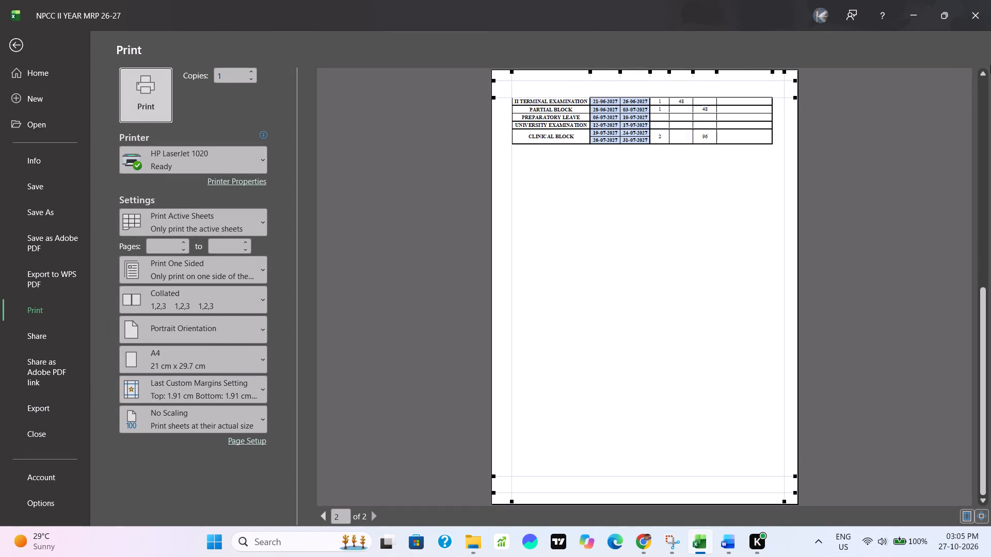
{"action": "left_click", "coordinate": [983, 73]}
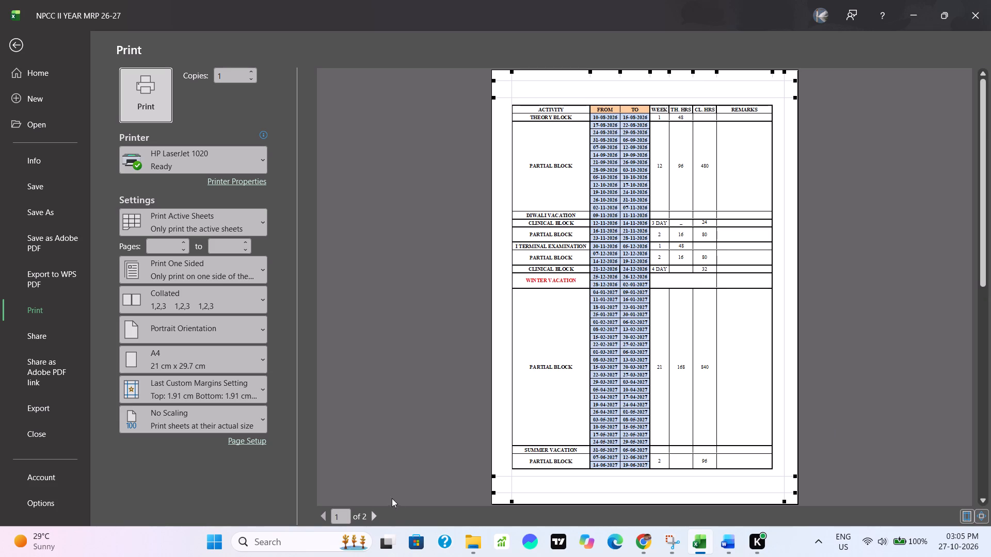
{"action": "left_click_drag", "start_coordinate": [498, 477], "coordinate": [498, 470]}
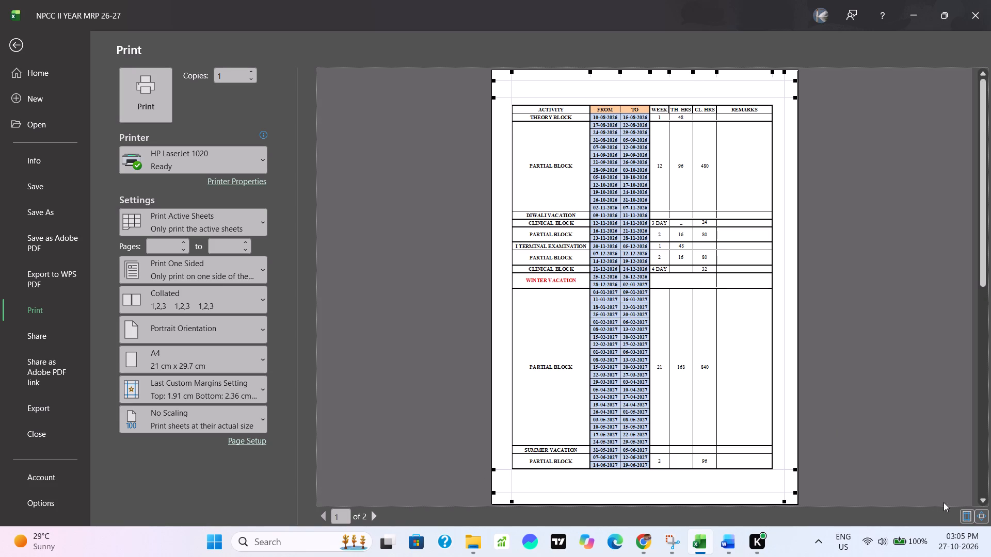
{"action": "left_click", "coordinate": [494, 469]}
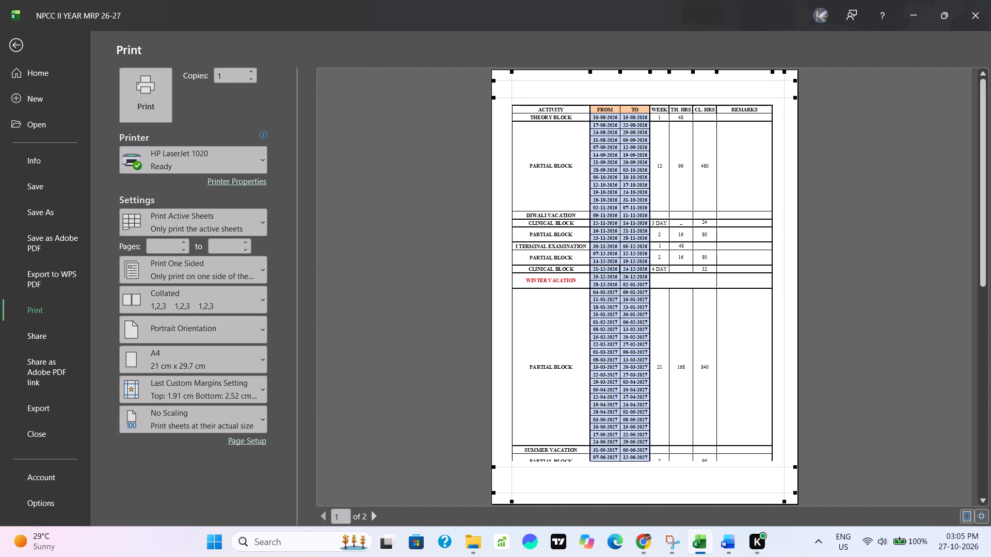
{"action": "left_click", "coordinate": [492, 466]}
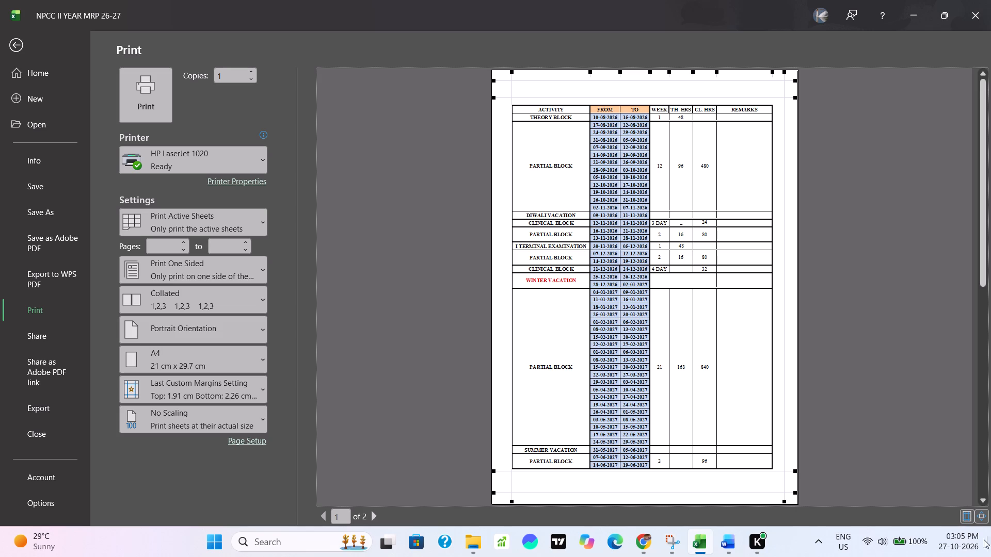
{"action": "left_click", "coordinate": [982, 501]}
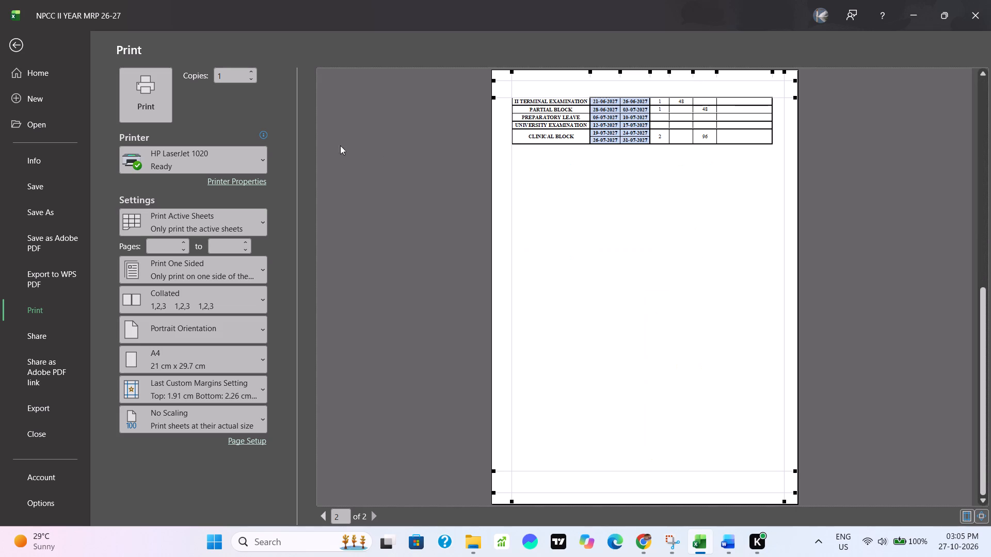
{"action": "left_click", "coordinate": [7, 42]}
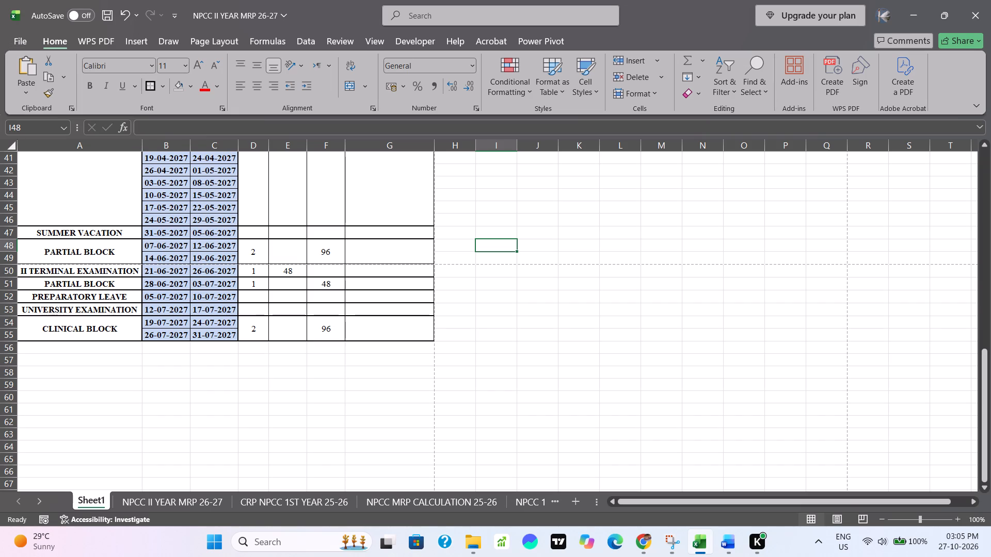
Apply a border around the rows from II TERMINAL EXAMINATION to the final CLINICAL BLOCK, and check the second page in print preview.
{"action": "left_click_drag", "start_coordinate": [48, 272], "coordinate": [365, 335]}
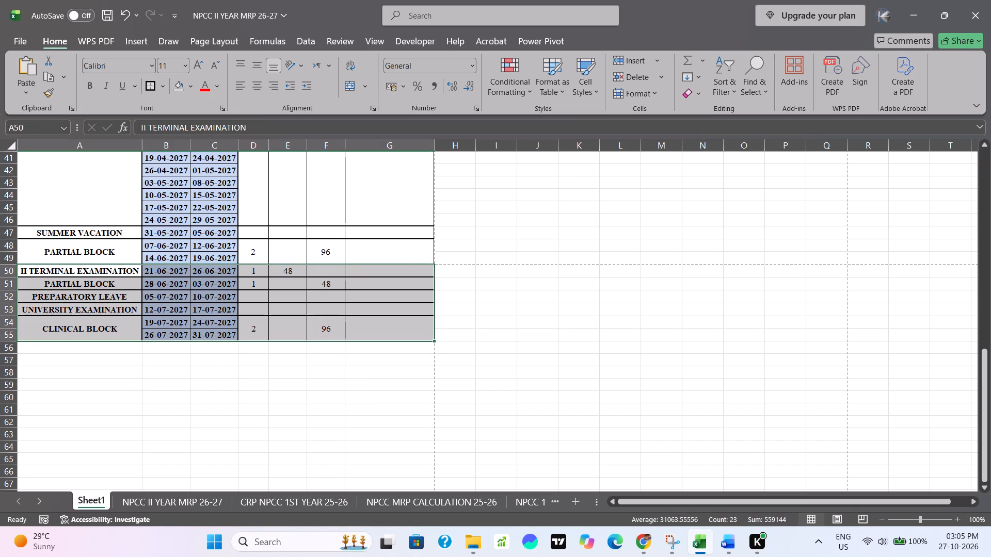
{"action": "left_click", "coordinate": [153, 89]}
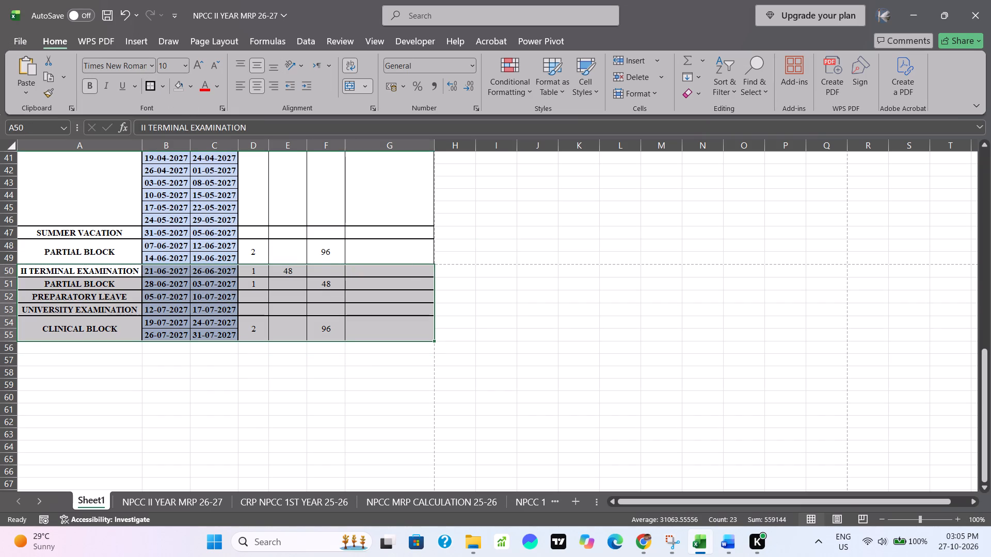
{"action": "left_click", "coordinate": [577, 357]}
{"action": "key", "text": "ctrl+p"}
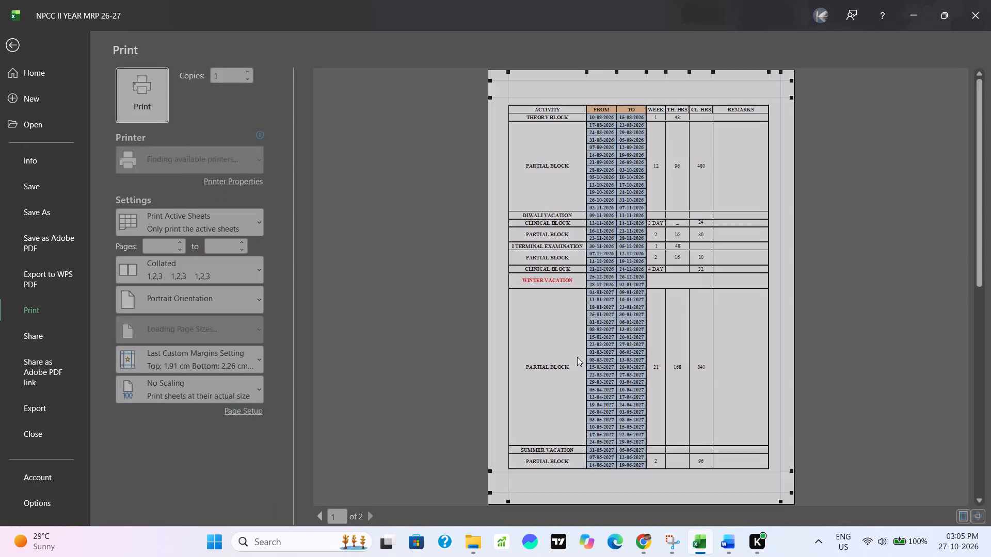
{"action": "left_click", "coordinate": [983, 501]}
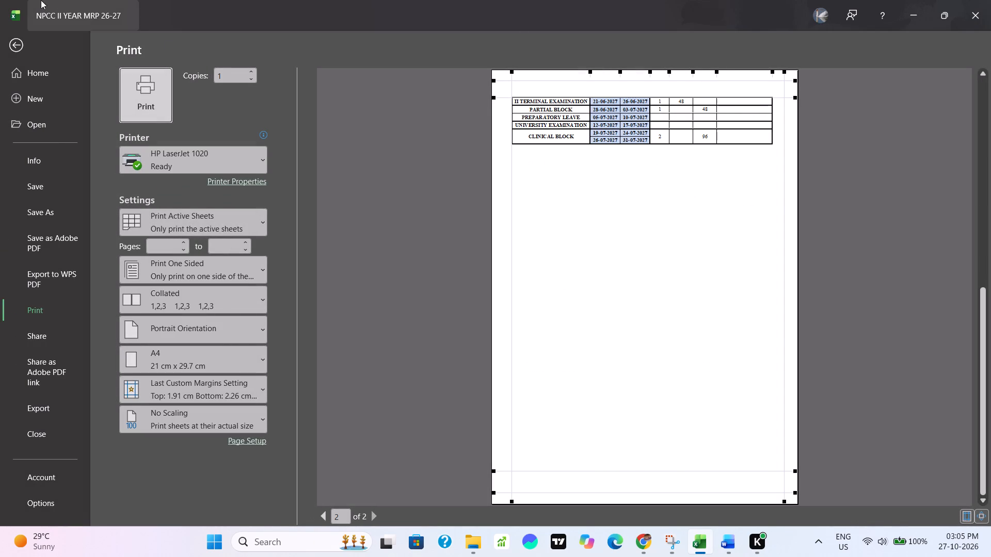
{"action": "left_click", "coordinate": [14, 45]}
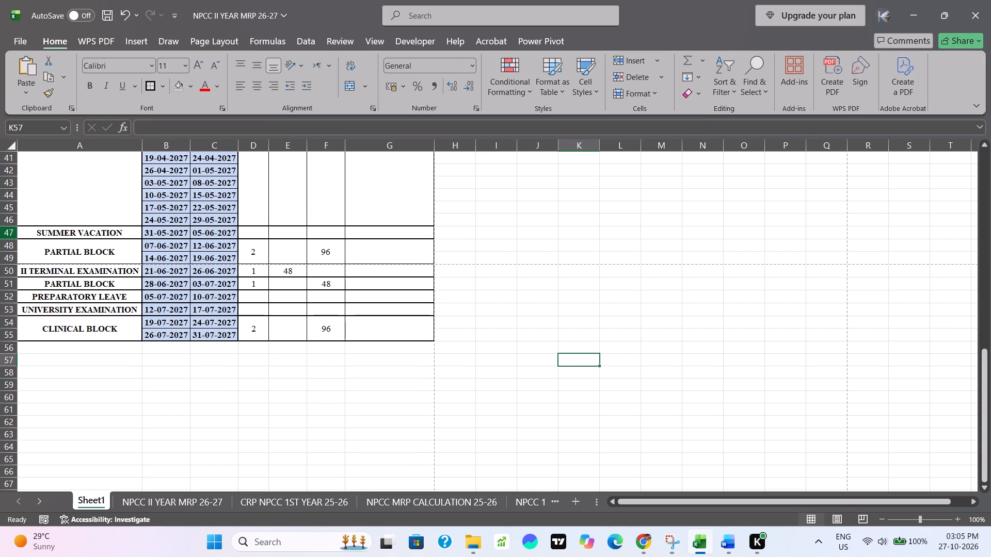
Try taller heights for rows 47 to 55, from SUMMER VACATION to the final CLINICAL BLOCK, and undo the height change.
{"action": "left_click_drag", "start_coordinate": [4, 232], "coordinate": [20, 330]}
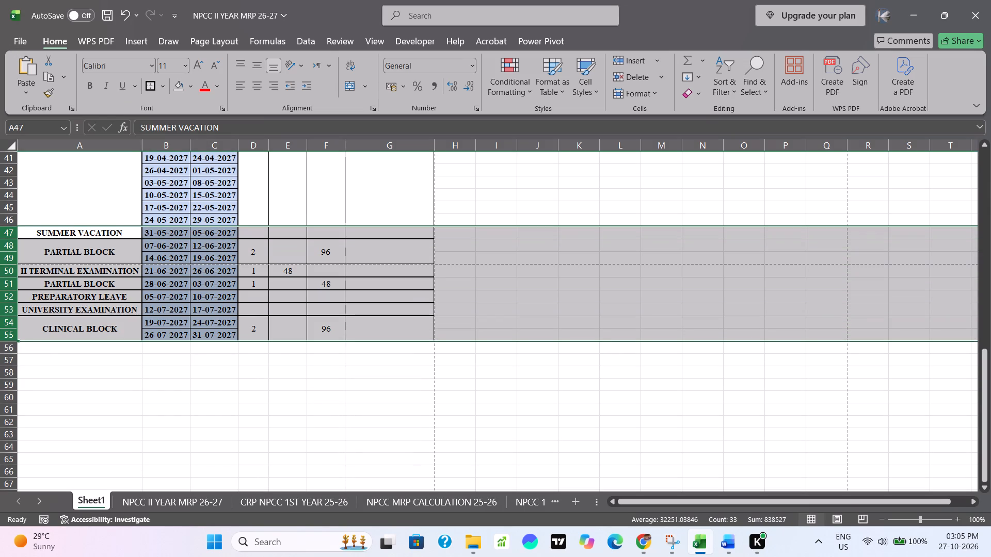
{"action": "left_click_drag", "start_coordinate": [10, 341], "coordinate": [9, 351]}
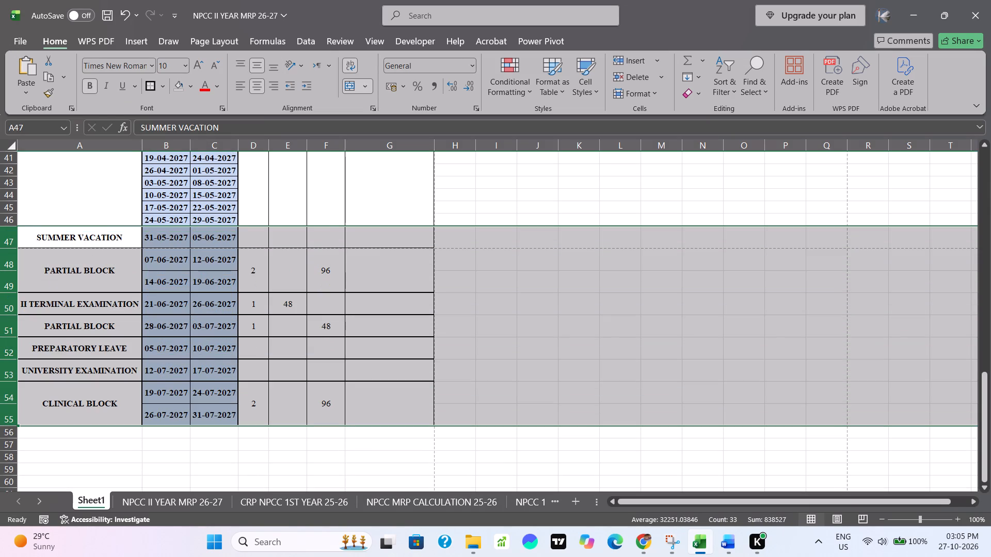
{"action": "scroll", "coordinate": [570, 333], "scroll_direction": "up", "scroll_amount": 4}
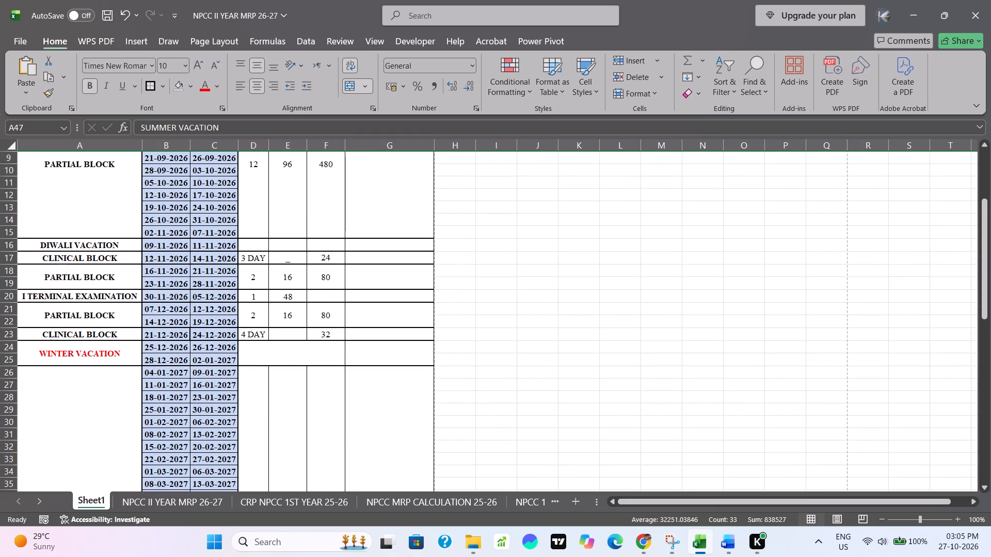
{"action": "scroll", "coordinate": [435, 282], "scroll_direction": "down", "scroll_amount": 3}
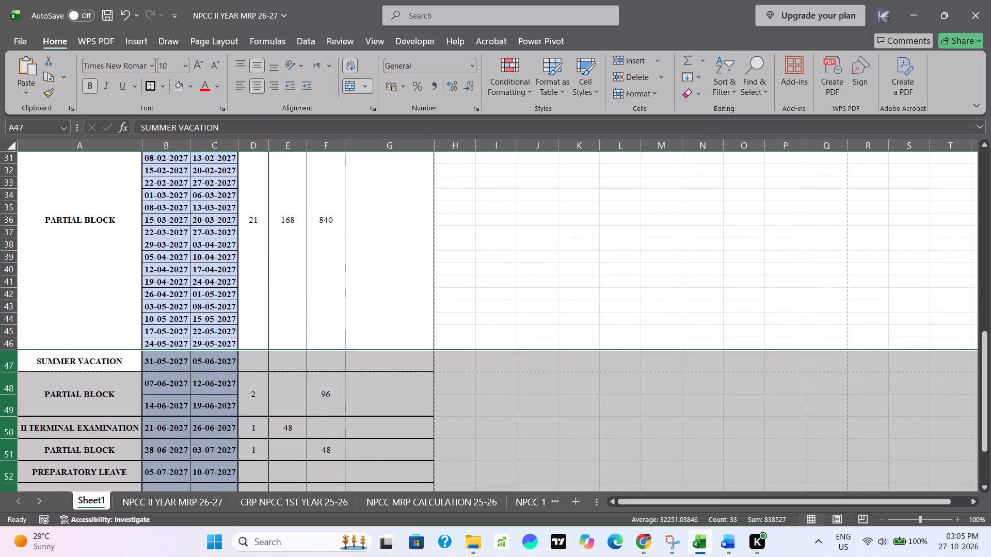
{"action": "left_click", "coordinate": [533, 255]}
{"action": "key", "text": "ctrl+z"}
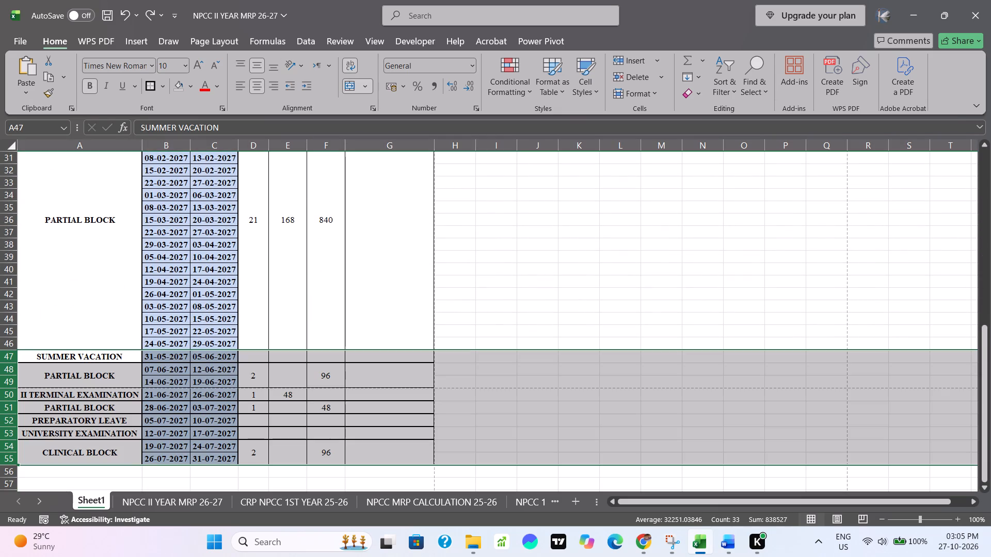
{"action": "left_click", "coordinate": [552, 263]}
Copy the PARTICULARS and HOURS table from the NPCC II YEAR ACADEMIC CALENDER 2026-27 Word document into the schedule sheet, starting at cell A60.
{"action": "scroll", "coordinate": [571, 326], "scroll_direction": "down", "scroll_amount": 2}
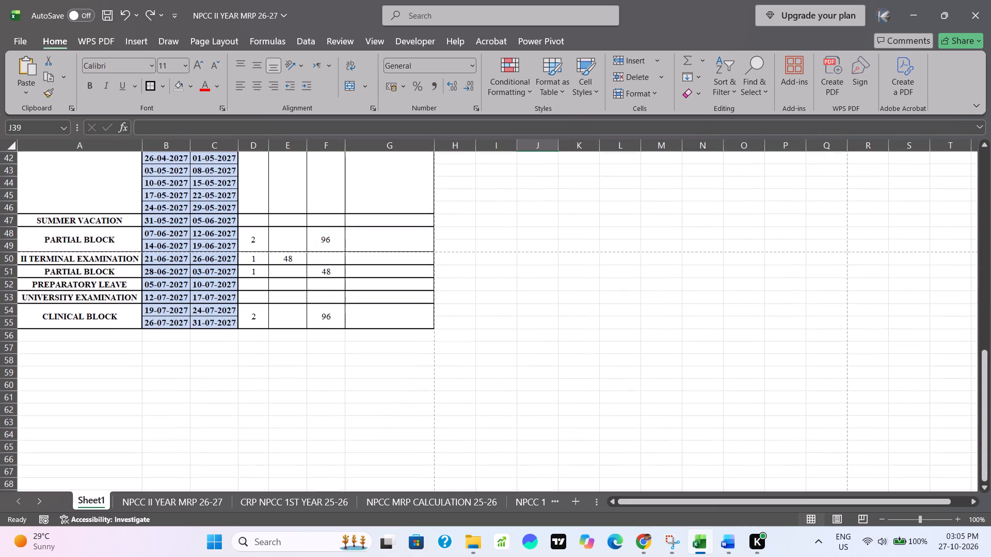
{"action": "left_click", "coordinate": [738, 552]}
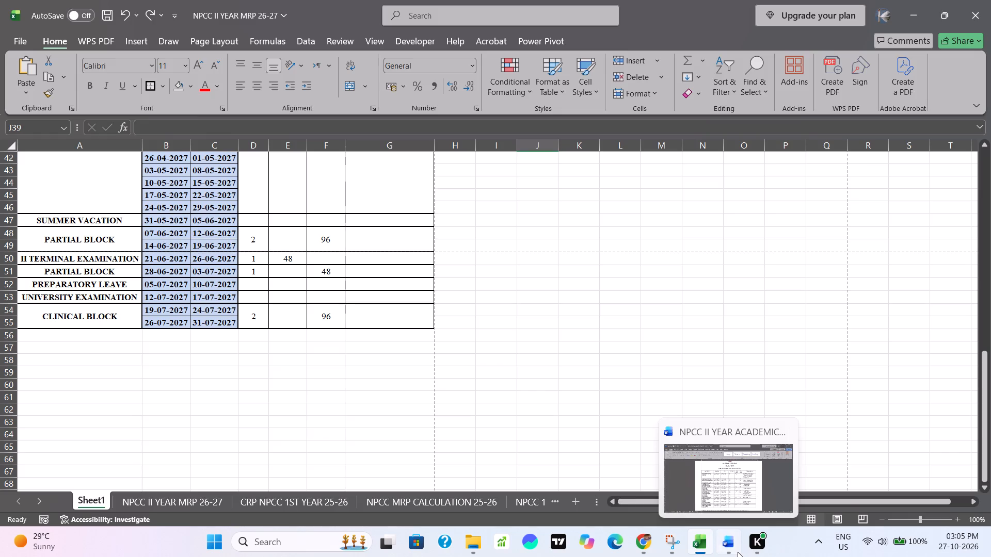
{"action": "scroll", "coordinate": [705, 396], "scroll_direction": "down", "scroll_amount": 1}
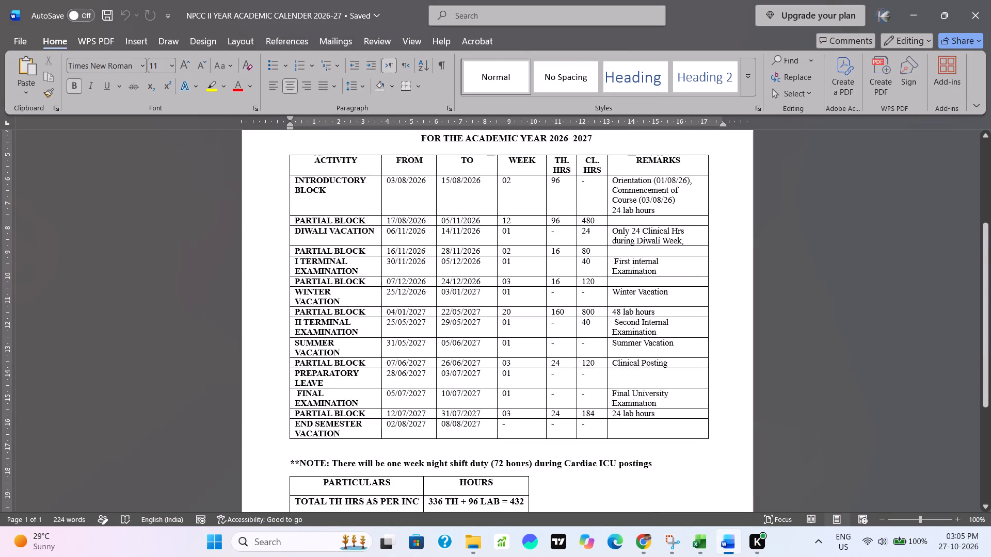
{"action": "scroll", "coordinate": [705, 396], "scroll_direction": "down", "scroll_amount": 1}
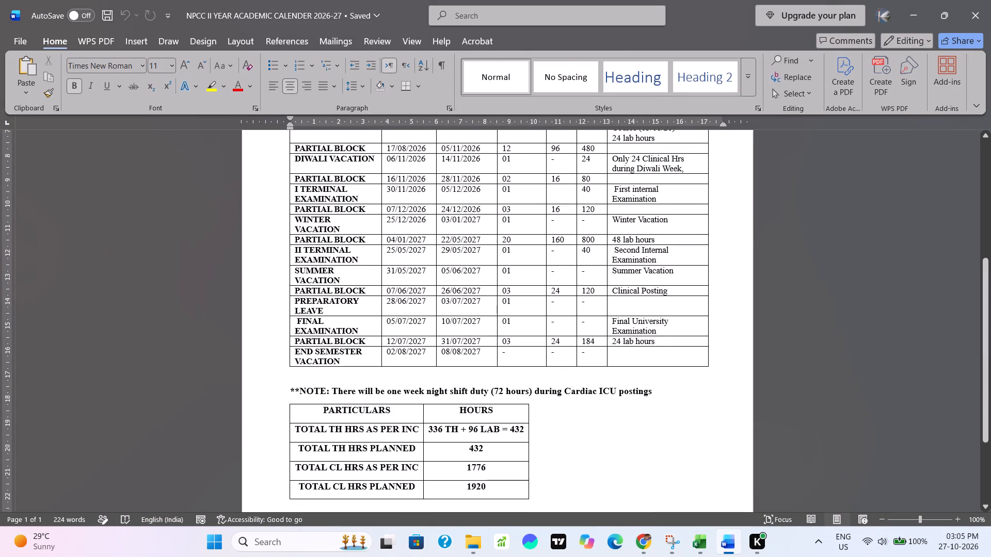
{"action": "scroll", "coordinate": [705, 396], "scroll_direction": "down", "scroll_amount": 2}
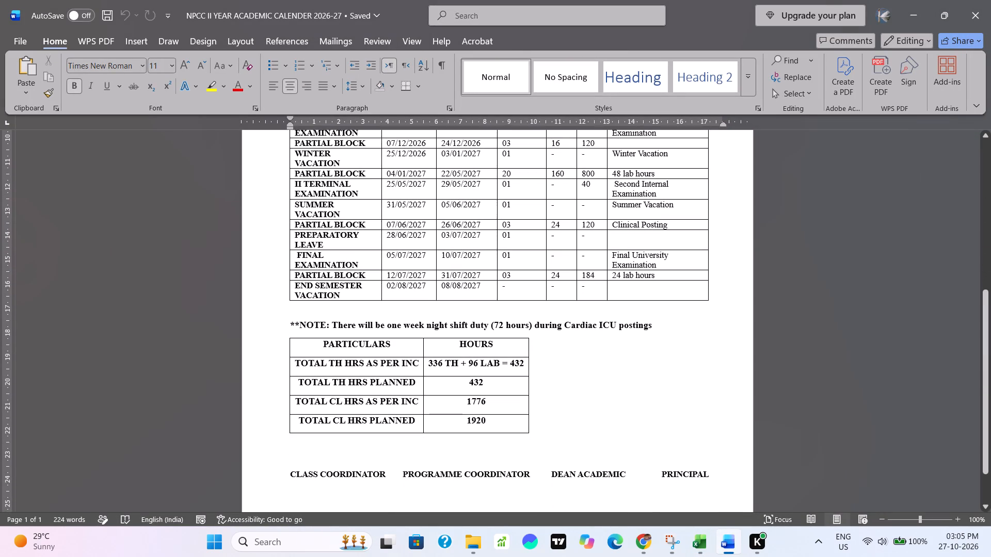
{"action": "left_click", "coordinate": [298, 344]}
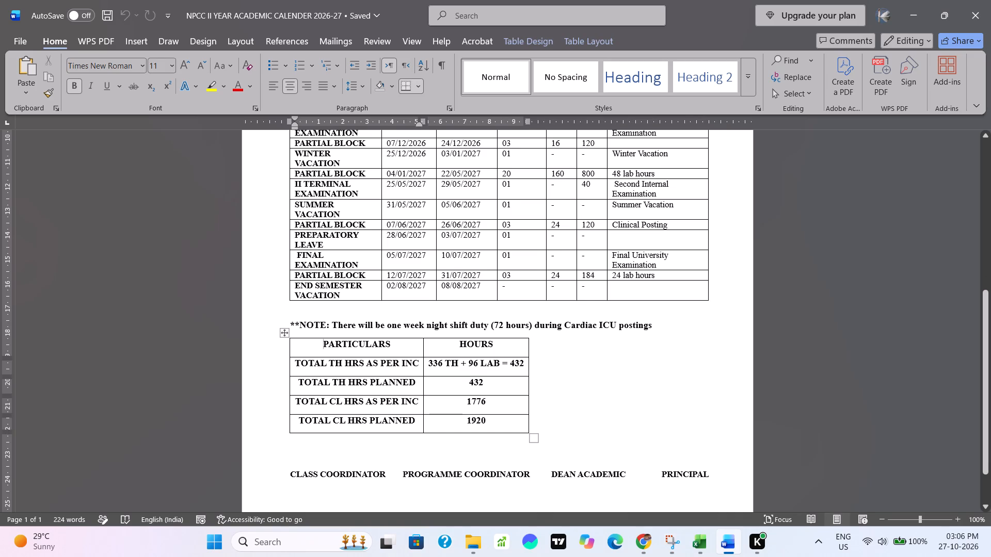
{"action": "left_click", "coordinate": [285, 335]}
{"action": "key", "text": "ctrl+c"}
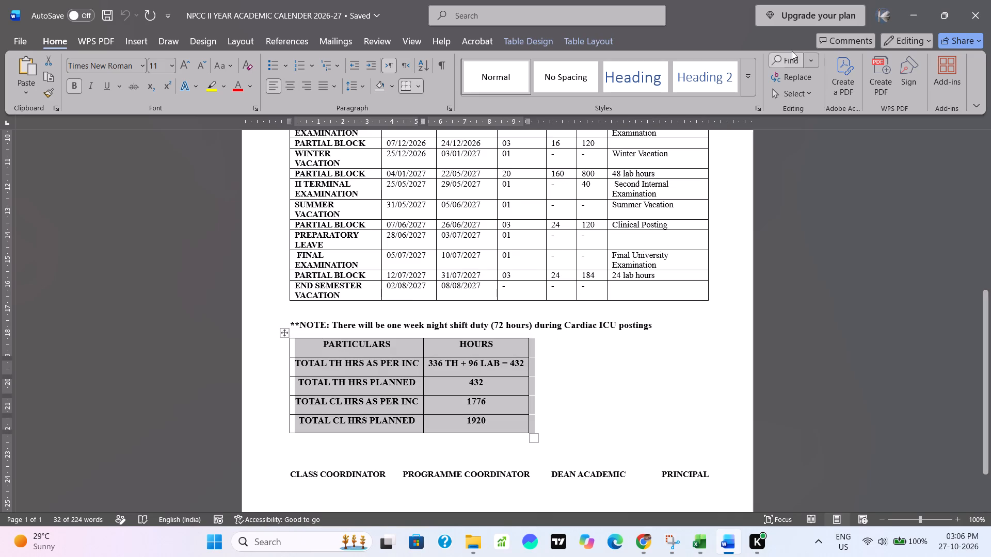
{"action": "left_click", "coordinate": [906, 18]}
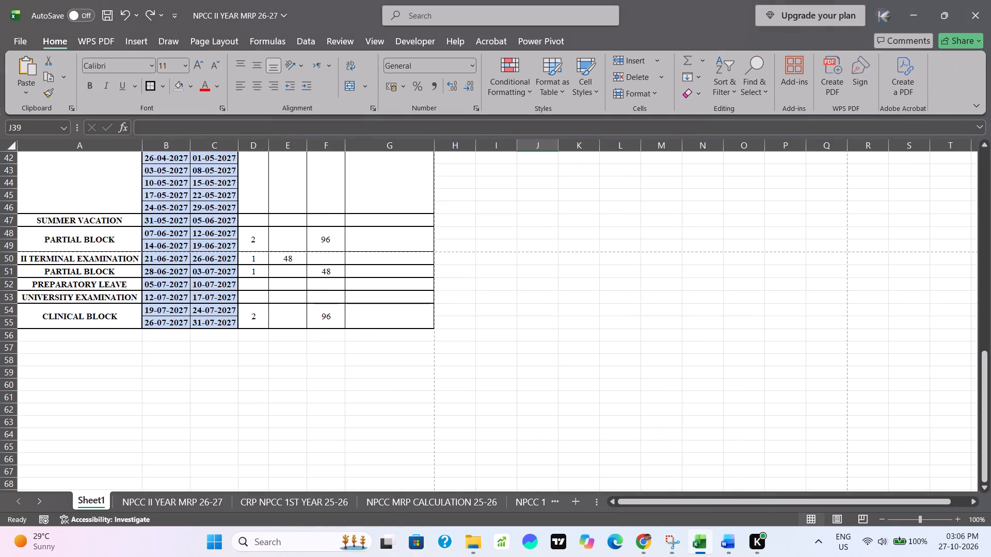
{"action": "left_click", "coordinate": [38, 390]}
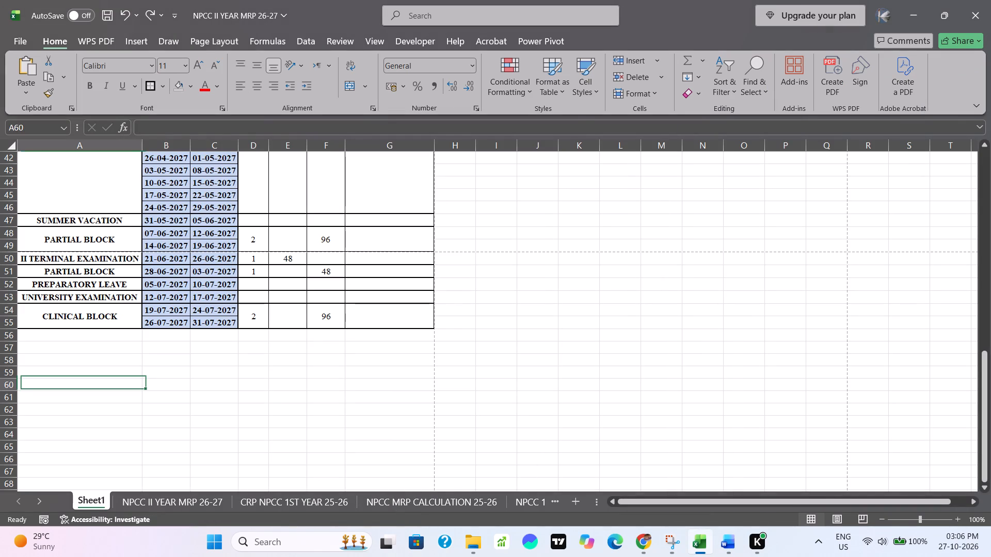
{"action": "key", "text": "ctrl+v"}
{"action": "left_click", "coordinate": [312, 447]}
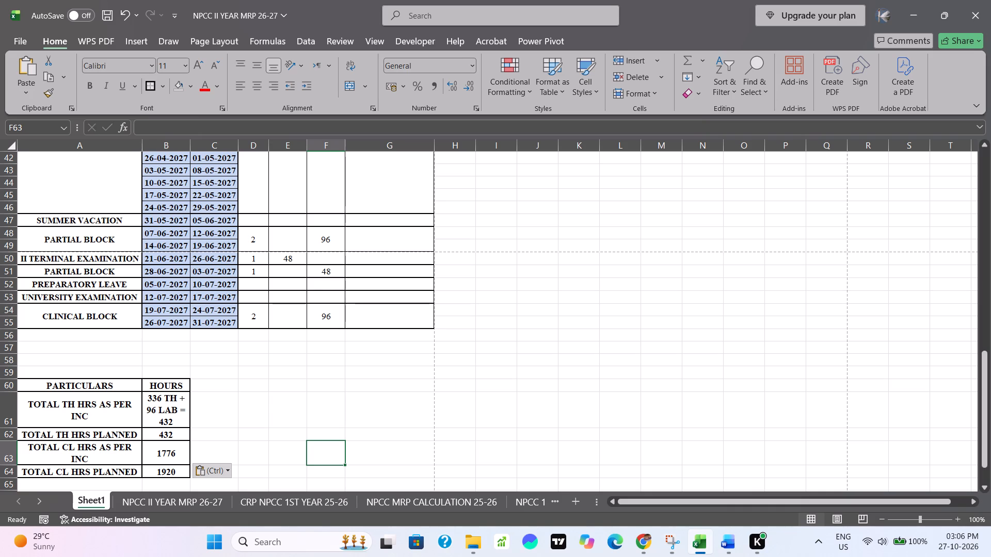
Change the TOTAL TH HRS AS PER INC hours to 288 TH + 144 LAB = 432.
{"action": "double_click", "coordinate": [162, 399]}
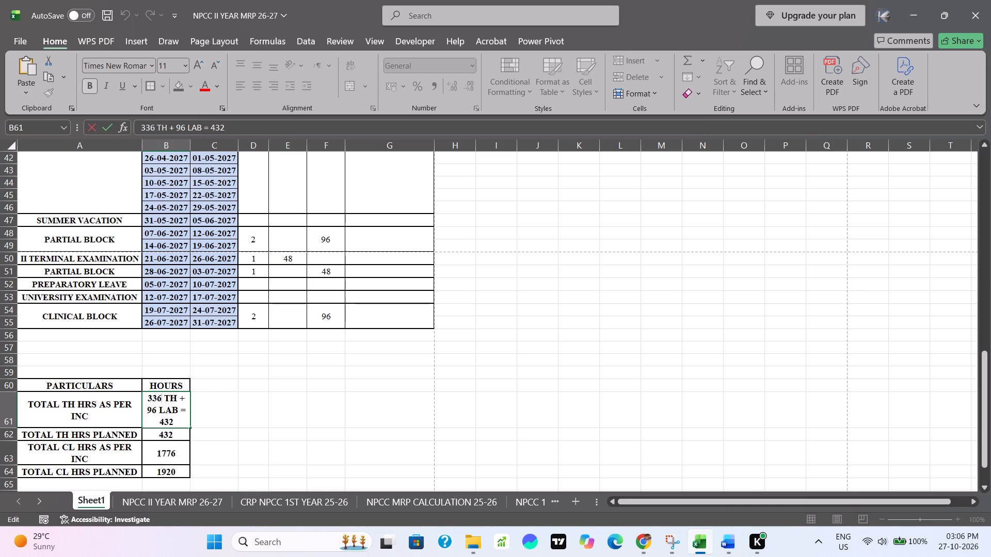
{"action": "key", "text": "BackSpace"}
{"action": "key", "text": "BackSpace"}
{"action": "key", "text": "BackSpace"}
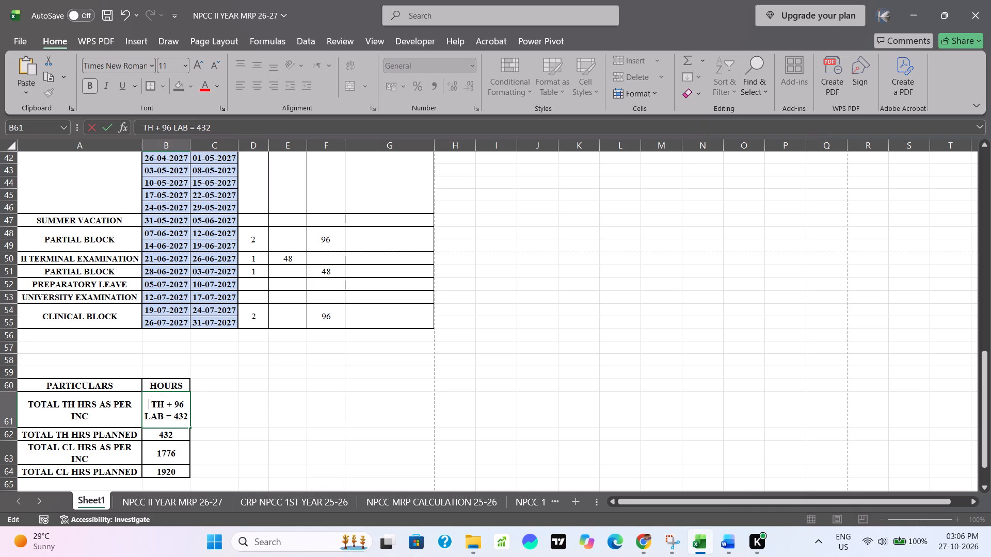
{"action": "type", "text": "288"}
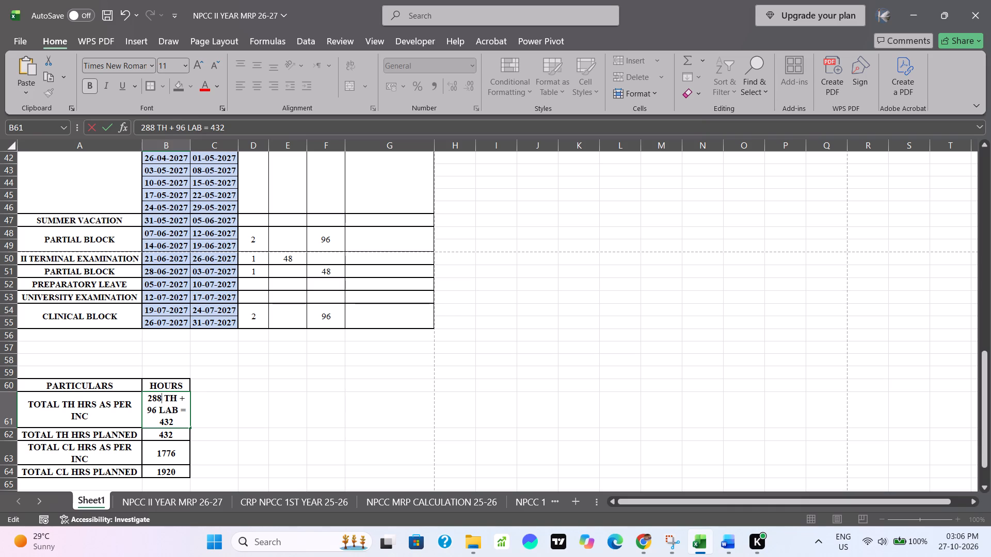
{"action": "left_click", "coordinate": [155, 409]}
{"action": "key", "text": "BackSpace"}
{"action": "key", "text": "BackSpace"}
{"action": "type", "text": "14"}
{"action": "key", "text": "4"}
{"action": "left_click", "coordinate": [157, 438]}
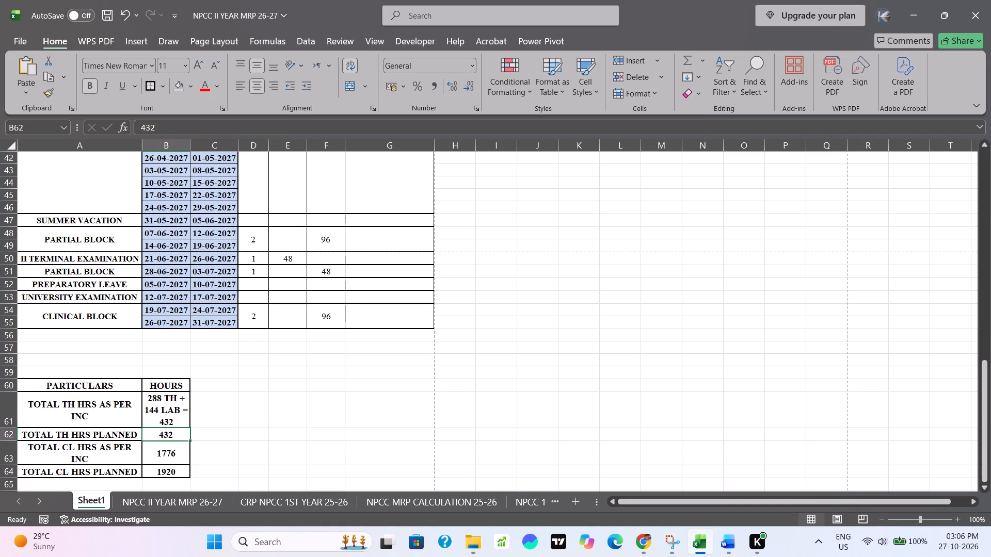
Set the TOTAL TH HRS PLANNED hours to 440.
{"action": "double_click", "coordinate": [181, 436]}
{"action": "key", "text": "BackSpace"}
{"action": "key", "text": "BackSpace"}
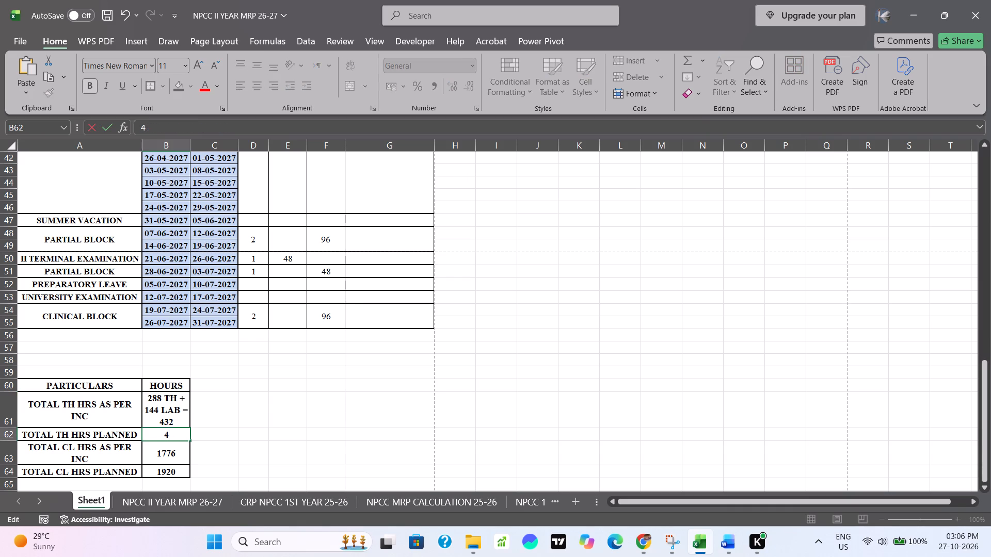
{"action": "type", "text": "40"}
{"action": "left_click", "coordinate": [299, 438]}
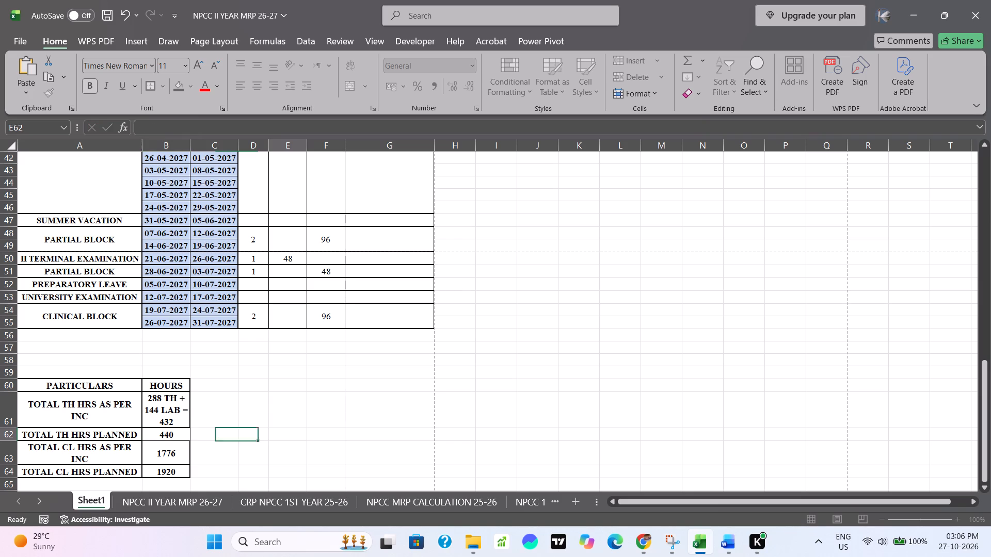
Set the TOTAL CL HRS PLANNED hours to 1776.
{"action": "double_click", "coordinate": [182, 472]}
{"action": "key", "text": "BackSpace"}
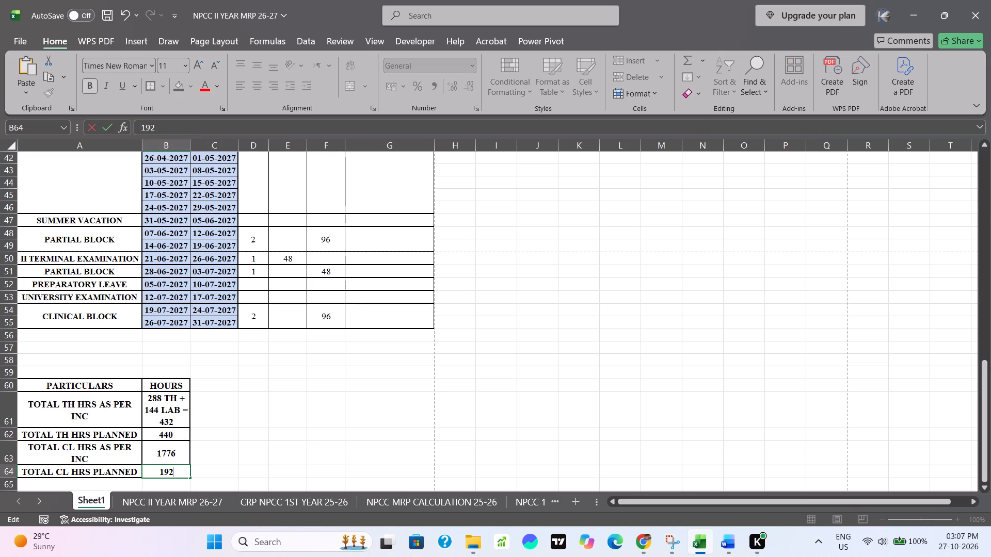
{"action": "key", "text": "BackSpace"}
{"action": "key", "text": "BackSpace"}
{"action": "type", "text": "776"}
{"action": "left_click", "coordinate": [567, 430]}
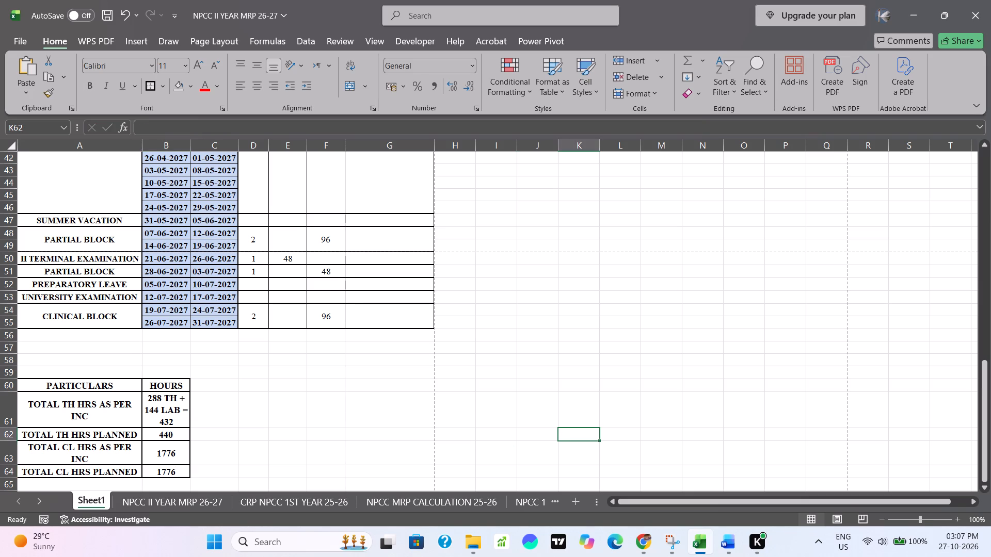
Merge and centre each hours cell of the summary table across columns B to E, row by row from row 60 to 64.
{"action": "left_click_drag", "start_coordinate": [182, 386], "coordinate": [299, 382]}
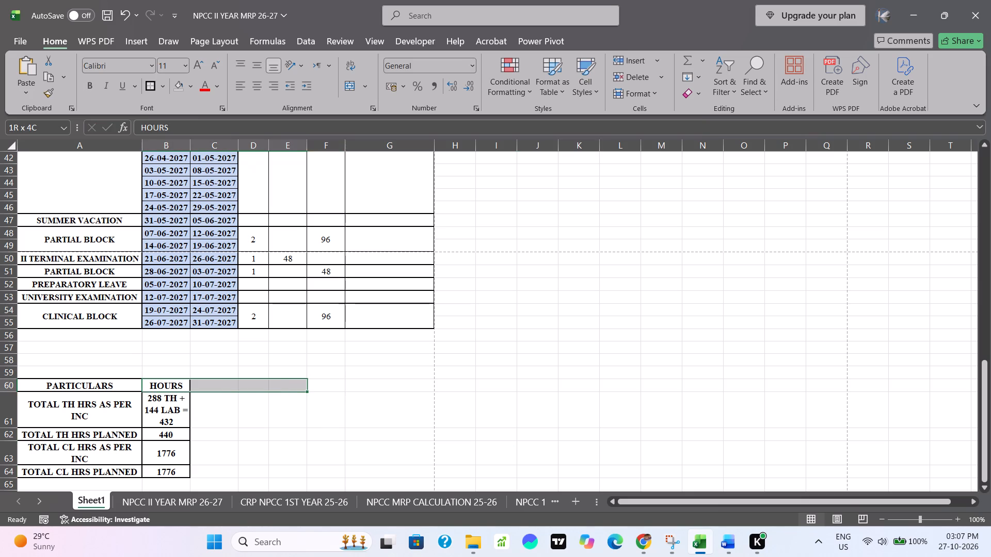
{"action": "left_click_drag", "start_coordinate": [299, 382], "coordinate": [296, 383]}
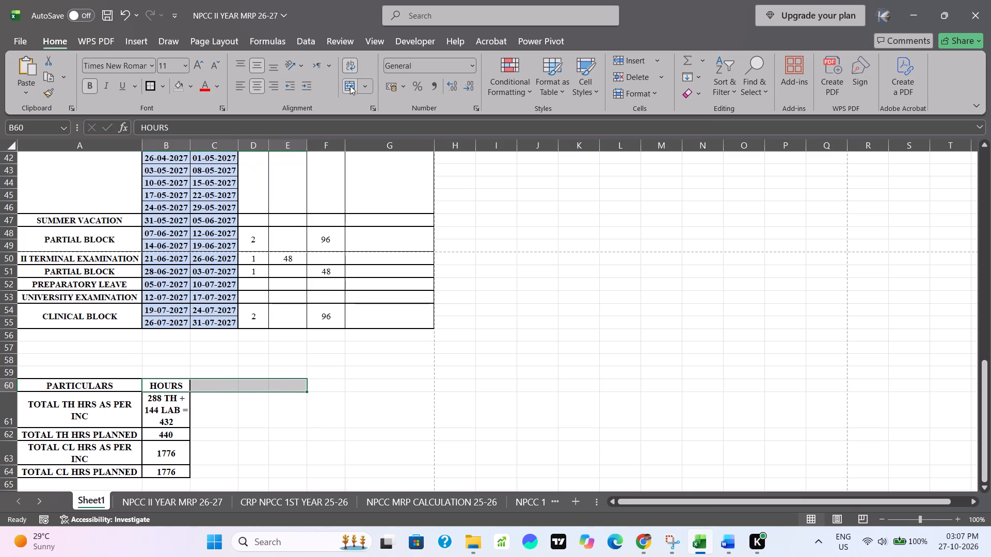
{"action": "left_click", "coordinate": [350, 86]}
{"action": "left_click_drag", "start_coordinate": [164, 413], "coordinate": [285, 419]}
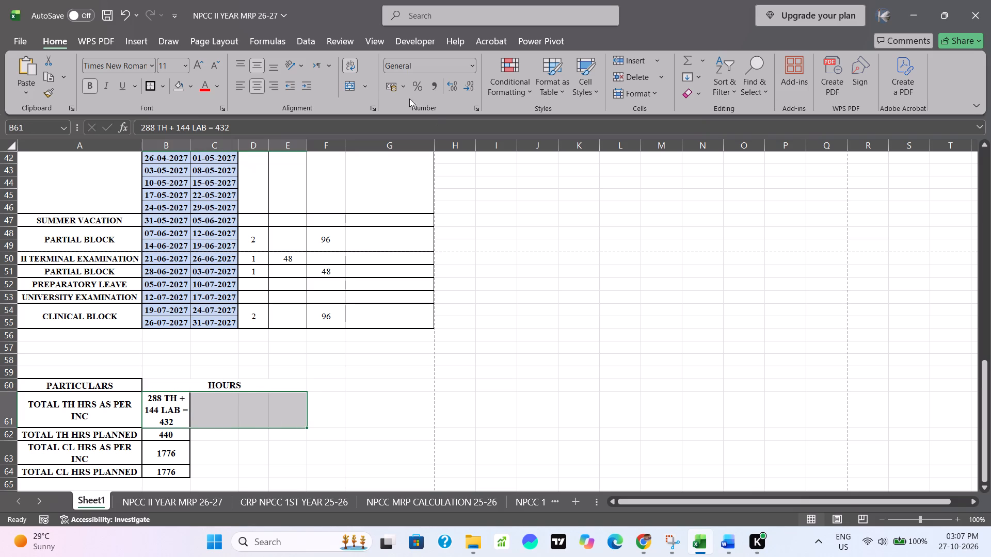
{"action": "left_click", "coordinate": [351, 86]}
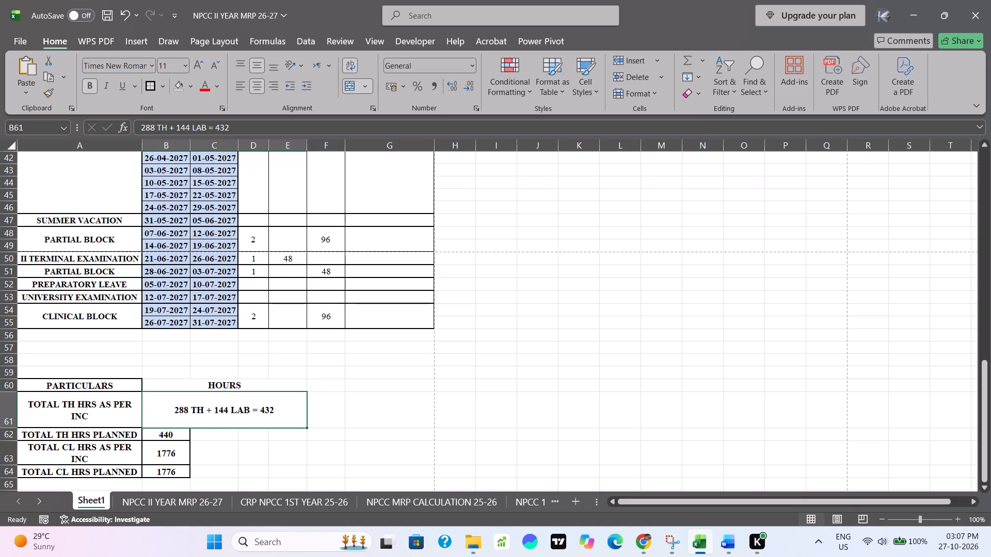
{"action": "left_click_drag", "start_coordinate": [175, 436], "coordinate": [284, 436]}
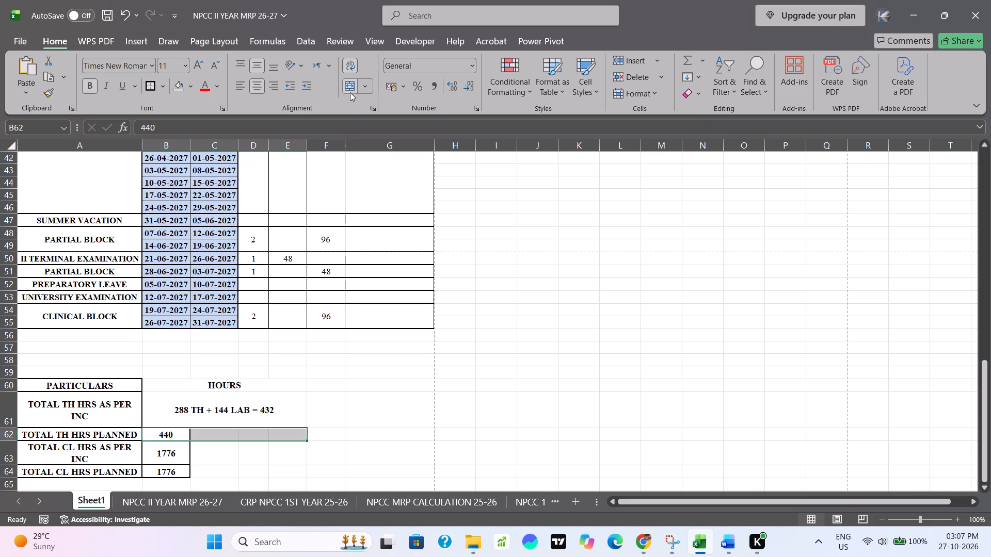
{"action": "left_click", "coordinate": [351, 90]}
{"action": "left_click_drag", "start_coordinate": [172, 447], "coordinate": [258, 458]}
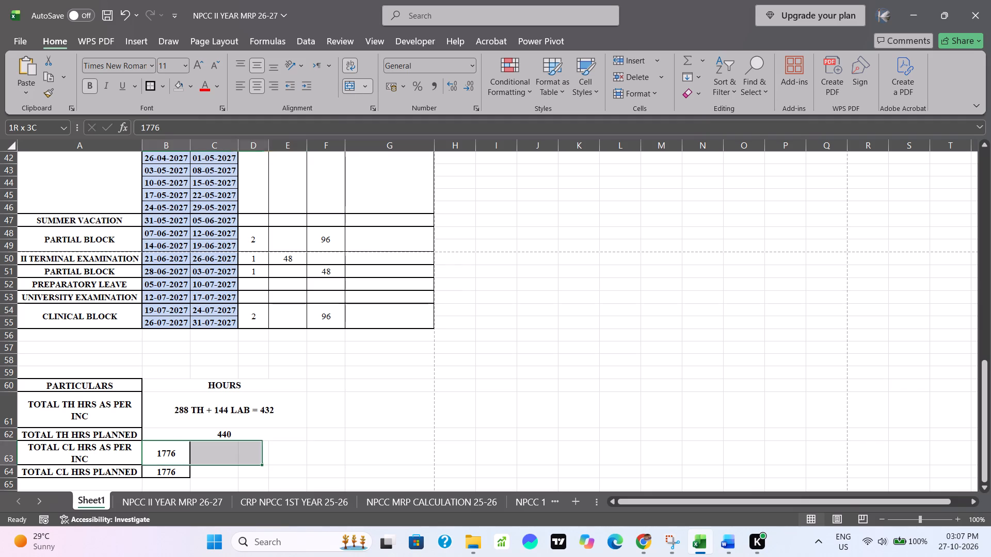
{"action": "left_click_drag", "start_coordinate": [258, 458], "coordinate": [277, 456]}
{"action": "left_click", "coordinate": [352, 86]}
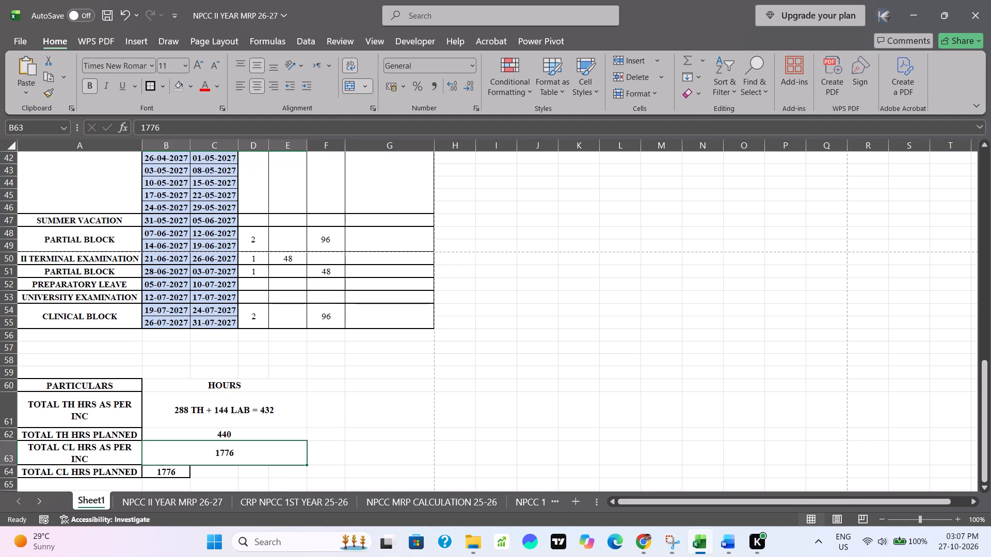
{"action": "left_click_drag", "start_coordinate": [166, 472], "coordinate": [278, 472]}
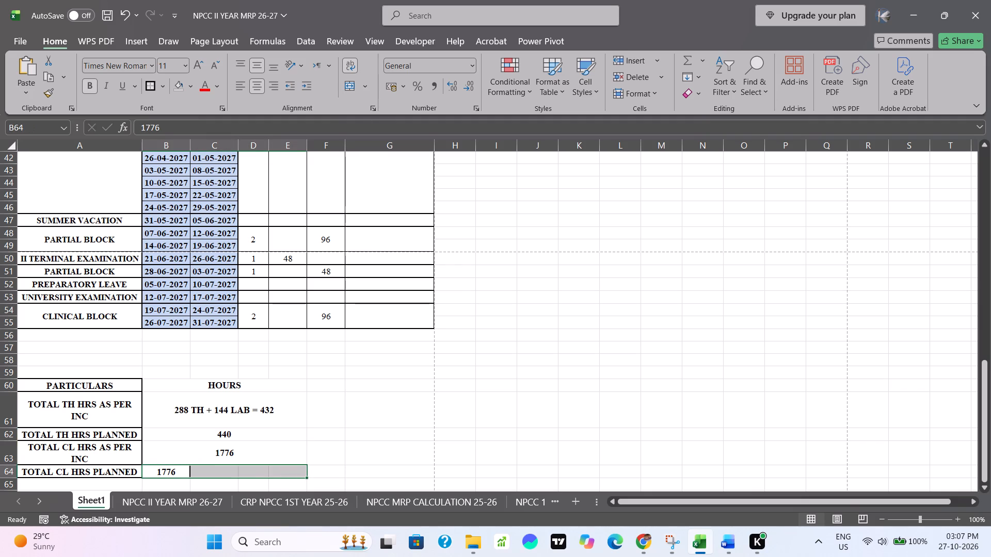
{"action": "left_click", "coordinate": [352, 86]}
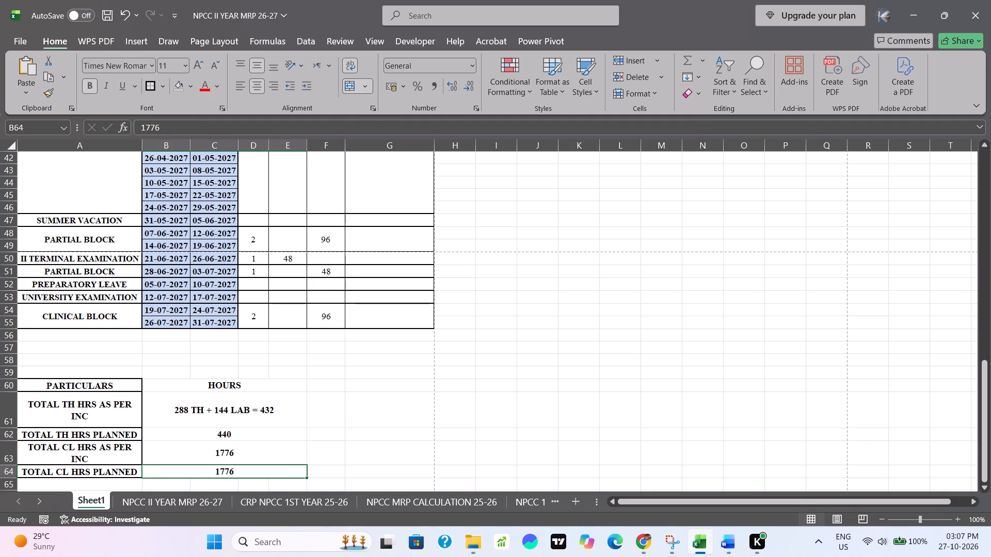
{"action": "left_click", "coordinate": [551, 435]}
Apply thick outside borders to each merged hours cell in rows 60 to 64 of the summary table.
{"action": "left_click", "coordinate": [159, 383]}
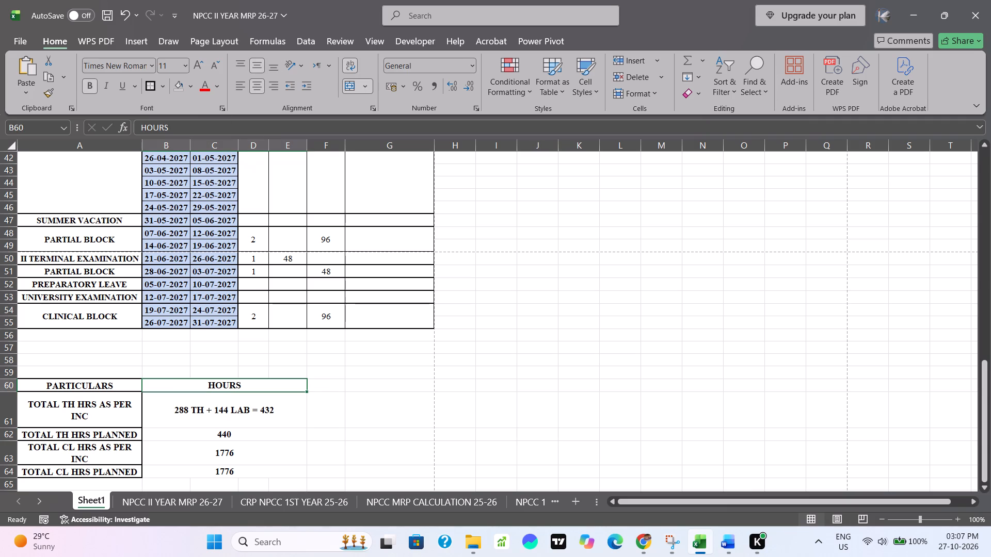
{"action": "left_click", "coordinate": [147, 88]}
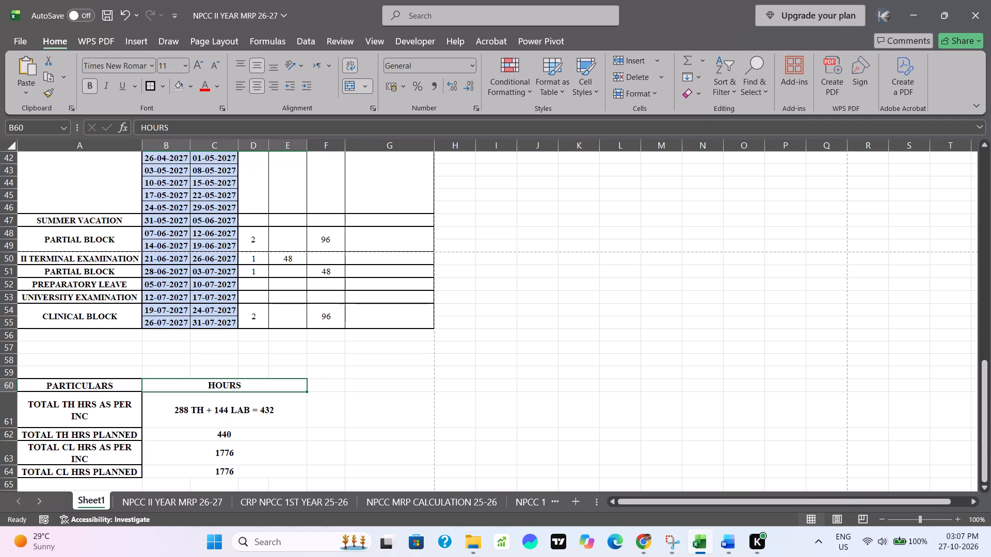
{"action": "left_click", "coordinate": [184, 411]}
{"action": "left_click", "coordinate": [149, 86]}
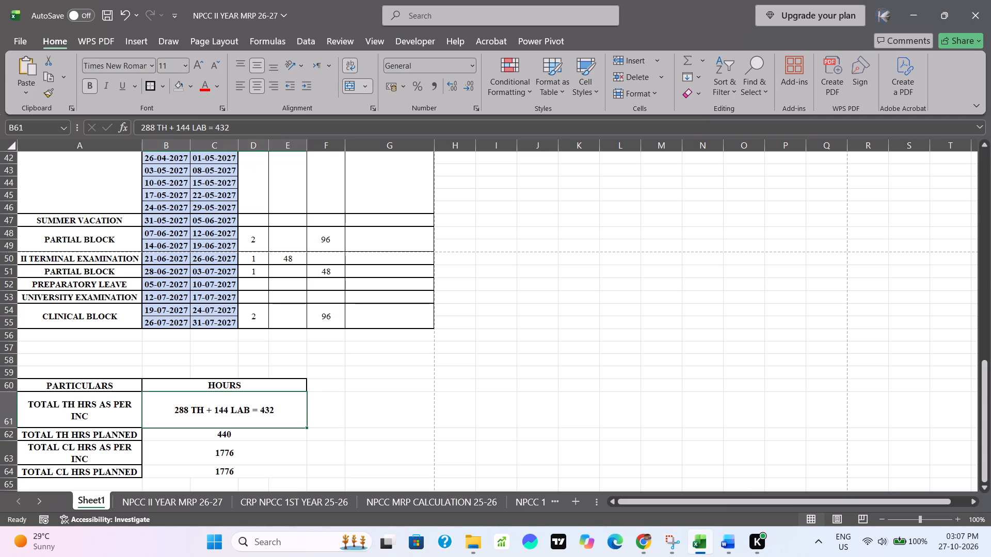
{"action": "left_click", "coordinate": [179, 437]}
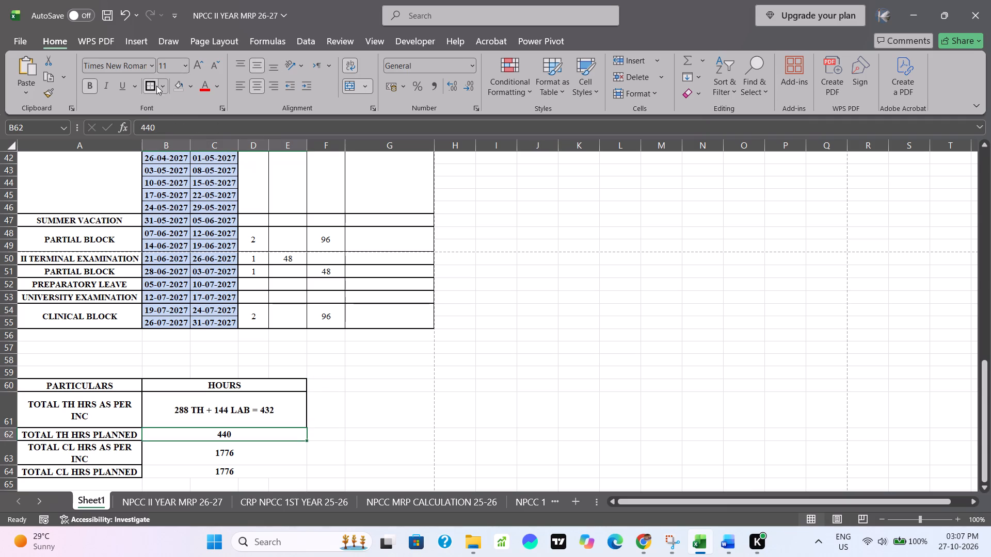
{"action": "left_click", "coordinate": [151, 87]}
{"action": "left_click", "coordinate": [177, 454]}
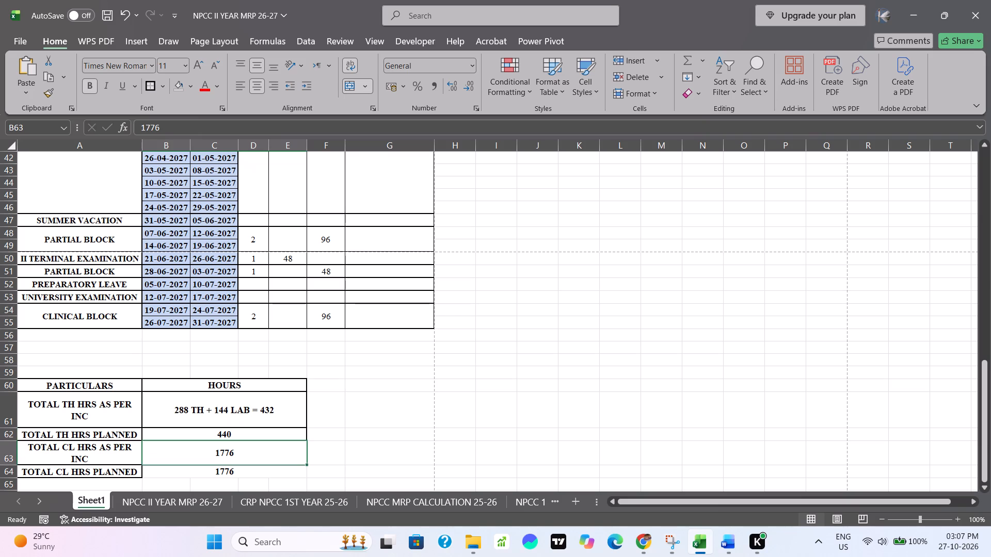
{"action": "left_click", "coordinate": [150, 88]}
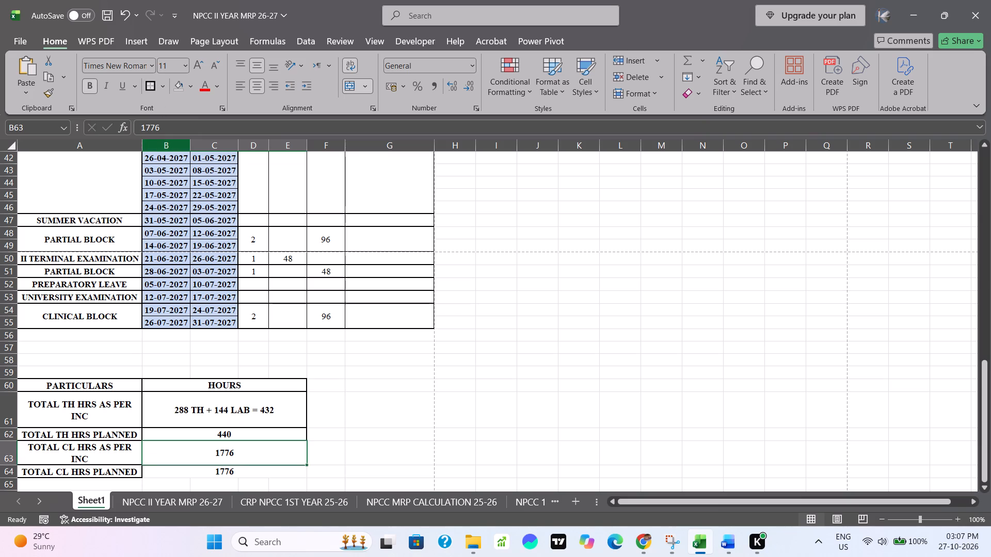
{"action": "left_click", "coordinate": [203, 472]}
{"action": "left_click", "coordinate": [152, 83]}
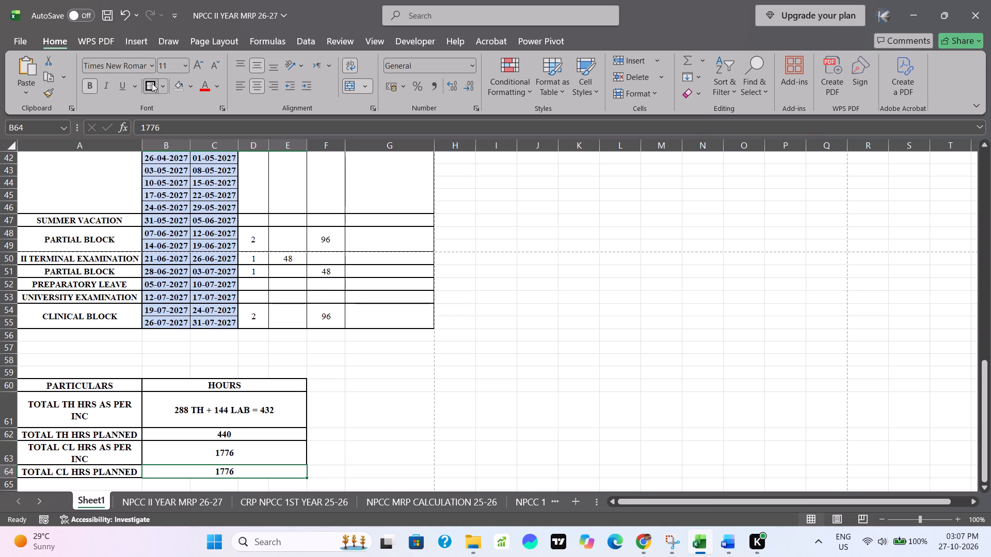
{"action": "left_click", "coordinate": [569, 421]}
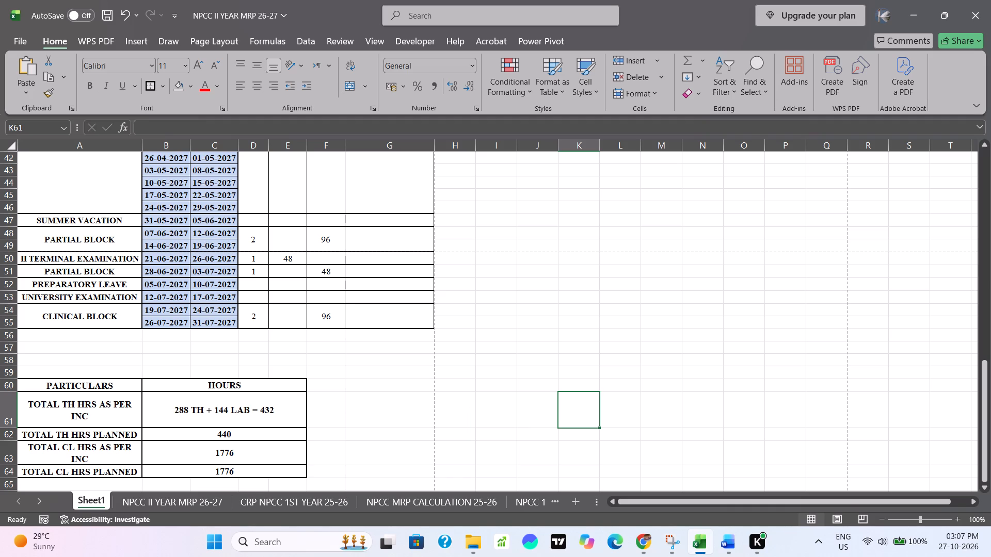
Make summary table rows 61 to 64 equally tall, at about 34 points each.
{"action": "scroll", "coordinate": [433, 417], "scroll_direction": "down", "scroll_amount": 1}
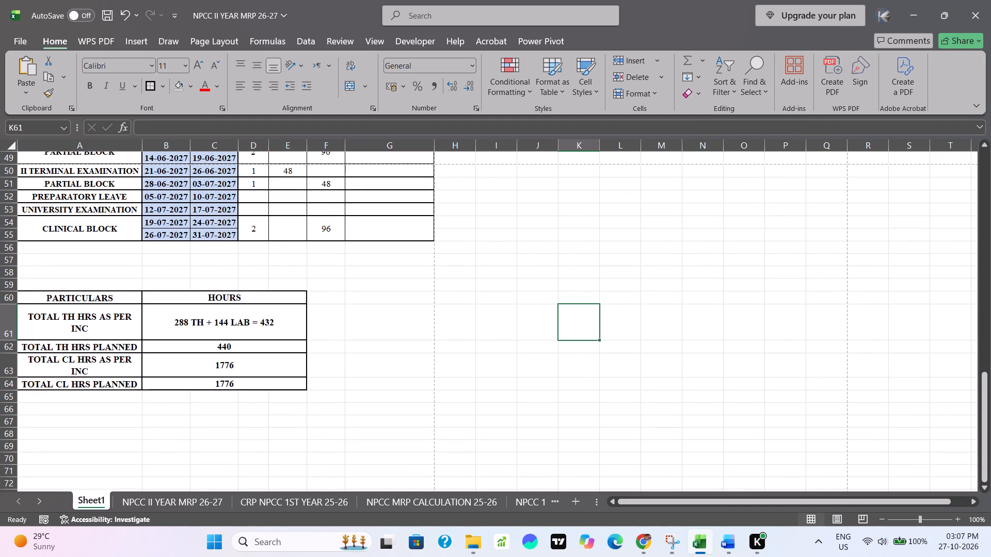
{"action": "left_click_drag", "start_coordinate": [0, 331], "coordinate": [0, 384]}
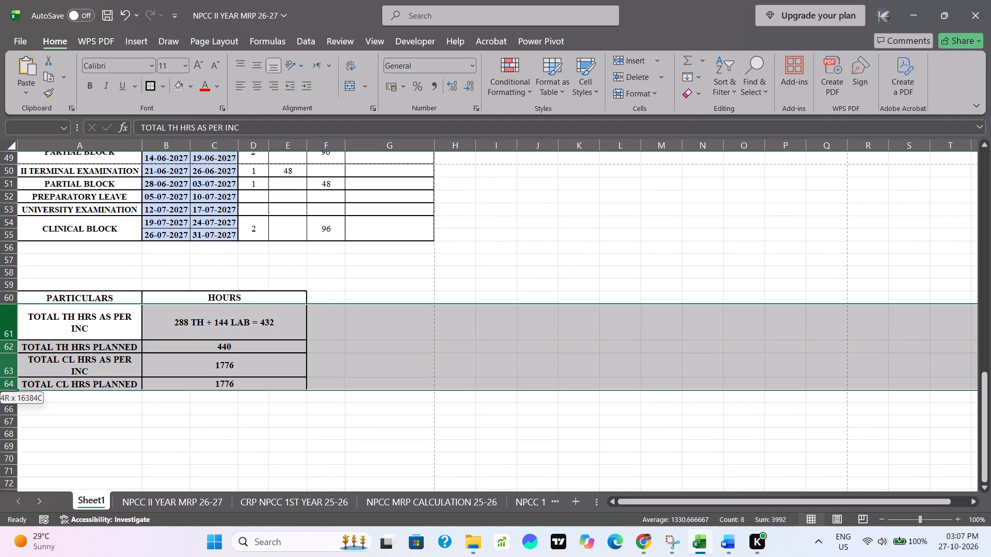
{"action": "left_click_drag", "start_coordinate": [0, 384], "coordinate": [0, 385]}
{"action": "left_click_drag", "start_coordinate": [4, 391], "coordinate": [6, 398]}
{"action": "left_click_drag", "start_coordinate": [10, 381], "coordinate": [11, 394]}
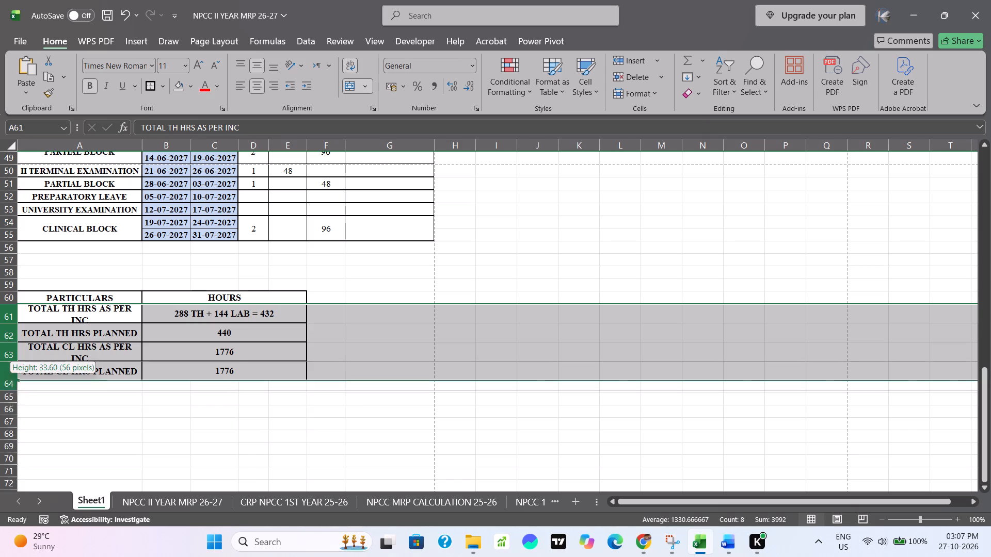
{"action": "left_click_drag", "start_coordinate": [11, 394], "coordinate": [13, 399]}
{"action": "left_click", "coordinate": [415, 375]}
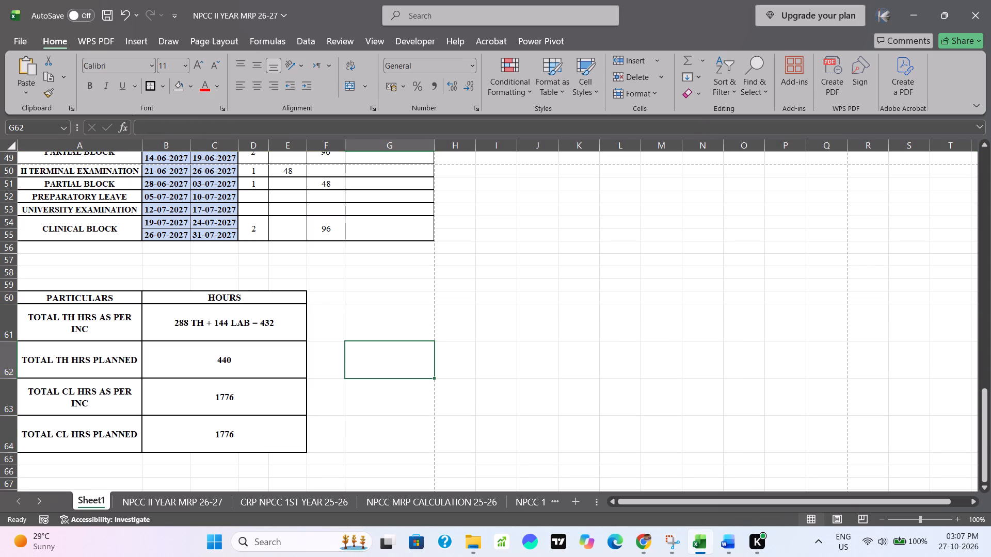
Slightly increase the height of the PARTICULARS and HOURS header row.
{"action": "left_click", "coordinate": [683, 376]}
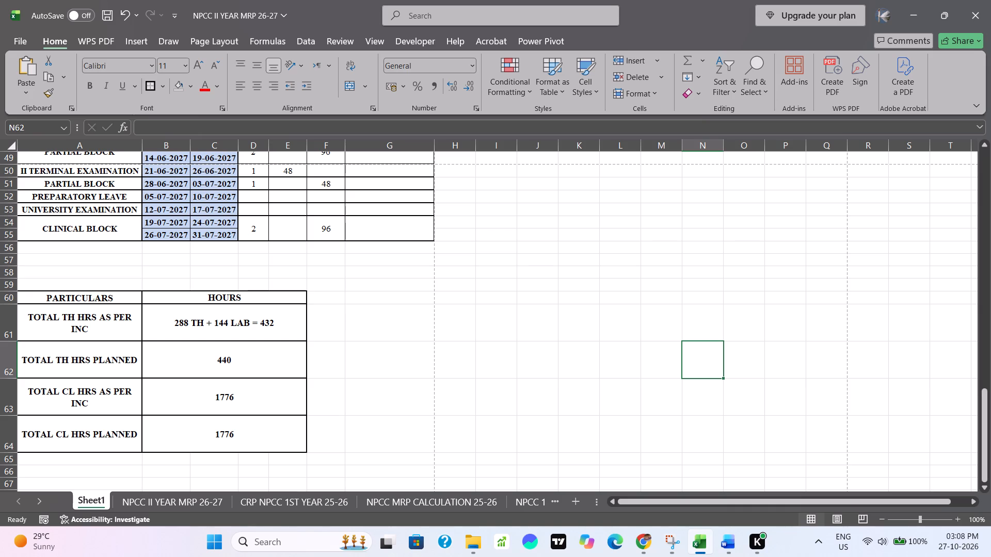
{"action": "left_click", "coordinate": [9, 303]}
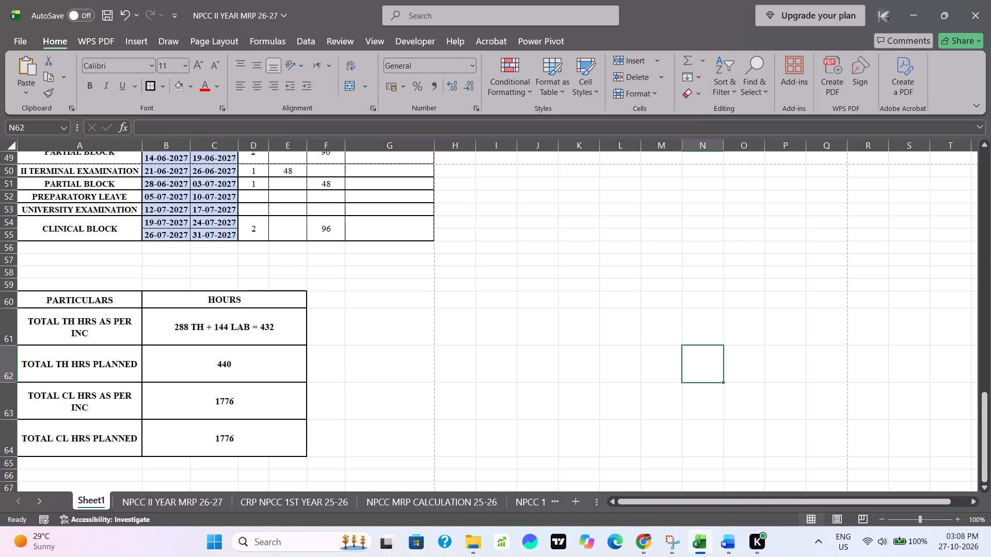
{"action": "left_click", "coordinate": [444, 366]}
Check the schedule's second page in print preview and print one copy of the sheet on the HP LaserJet 1020.
{"action": "key", "text": "ctrl+p"}
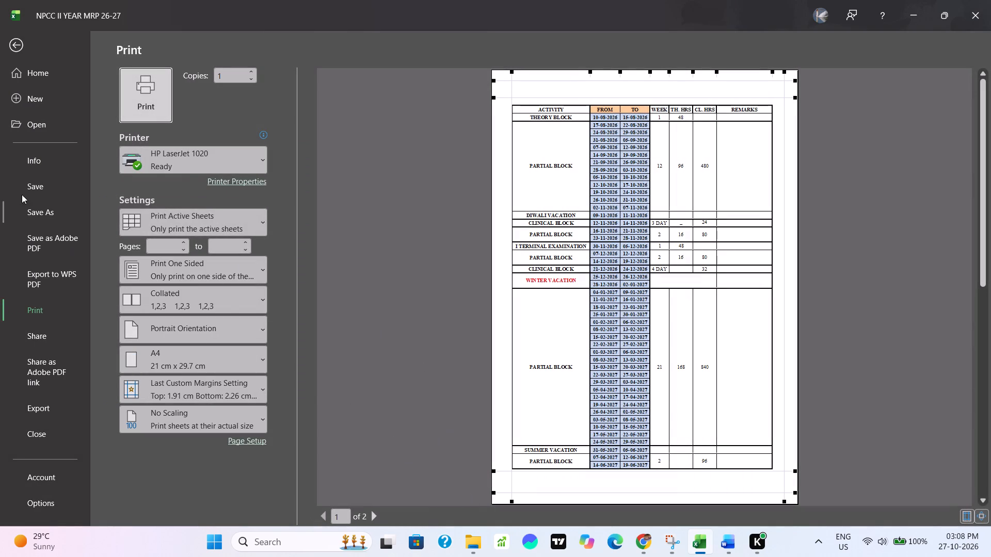
{"action": "left_click", "coordinate": [982, 501]}
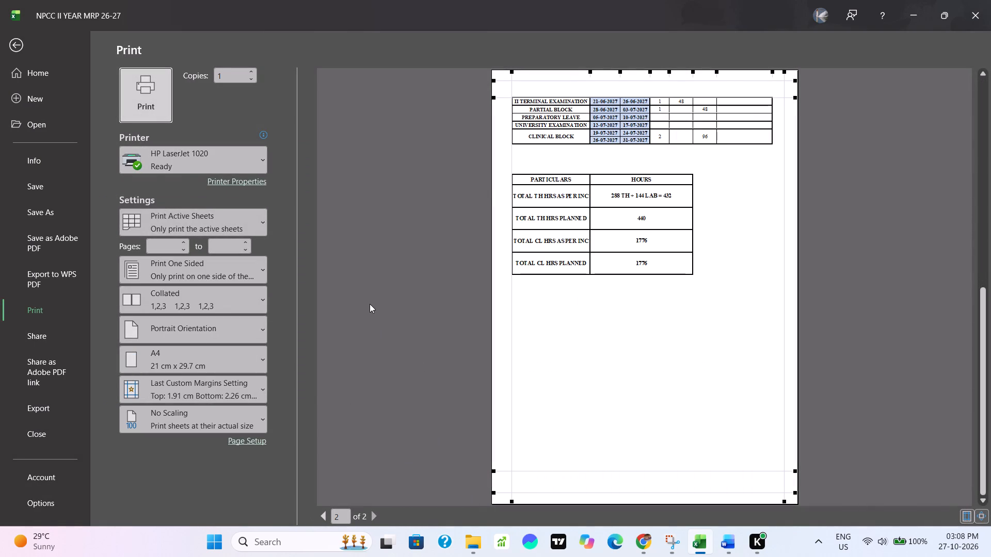
{"action": "left_click", "coordinate": [149, 86]}
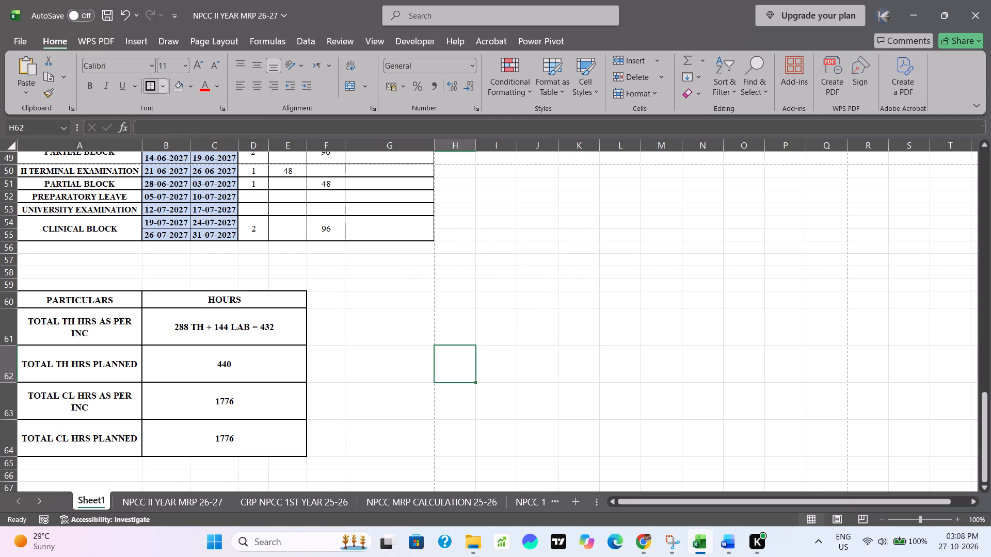
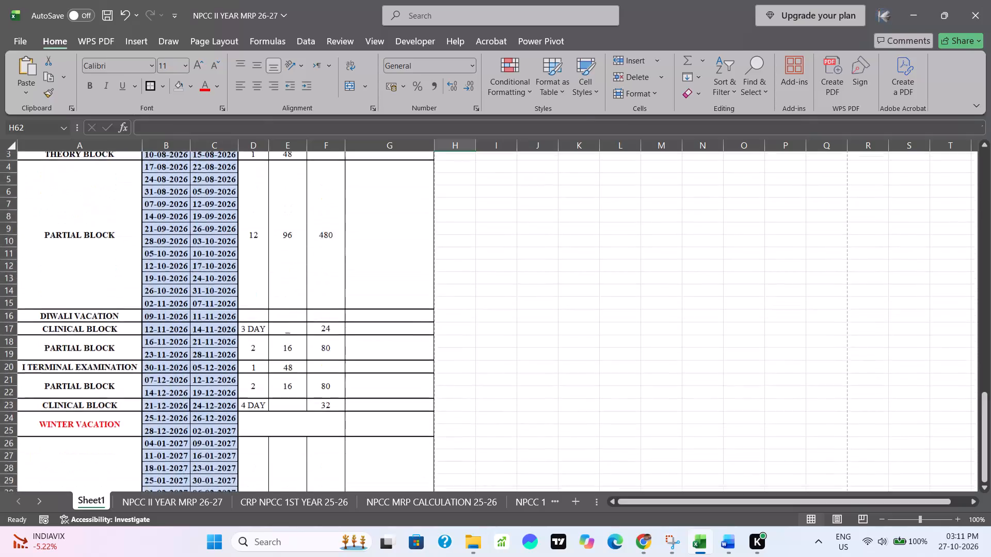
Switch to the Word document NPCC II YEAR ACADEMIC CALENDER 2026-27 and go to its title block.
{"action": "left_click", "coordinate": [730, 556]}
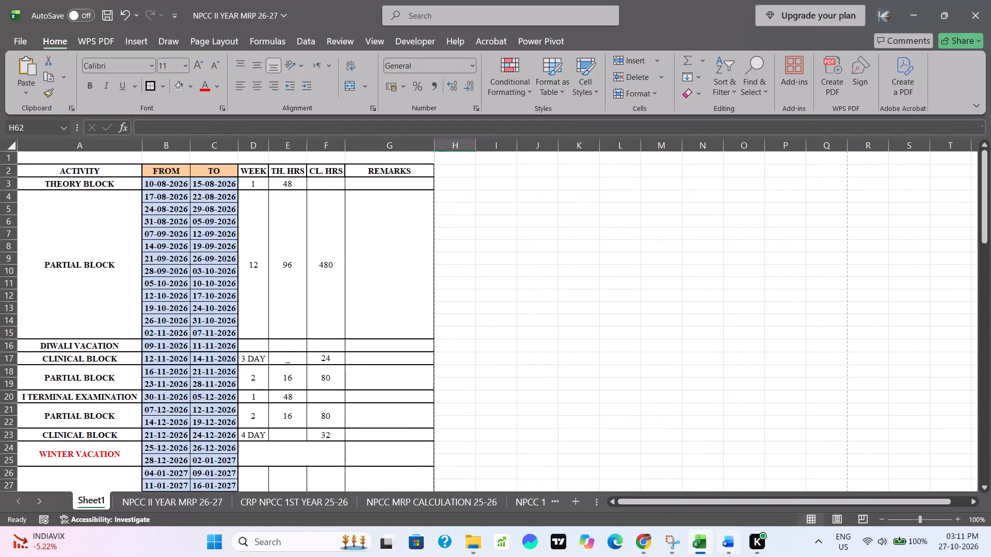
{"action": "scroll", "coordinate": [626, 352], "scroll_direction": "up", "scroll_amount": 1}
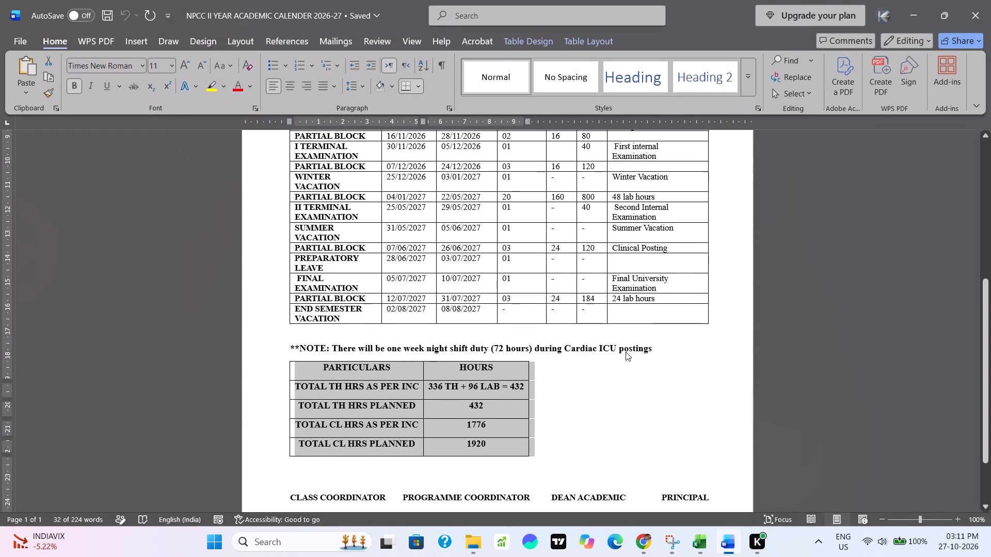
{"action": "scroll", "coordinate": [626, 352], "scroll_direction": "up", "scroll_amount": 1}
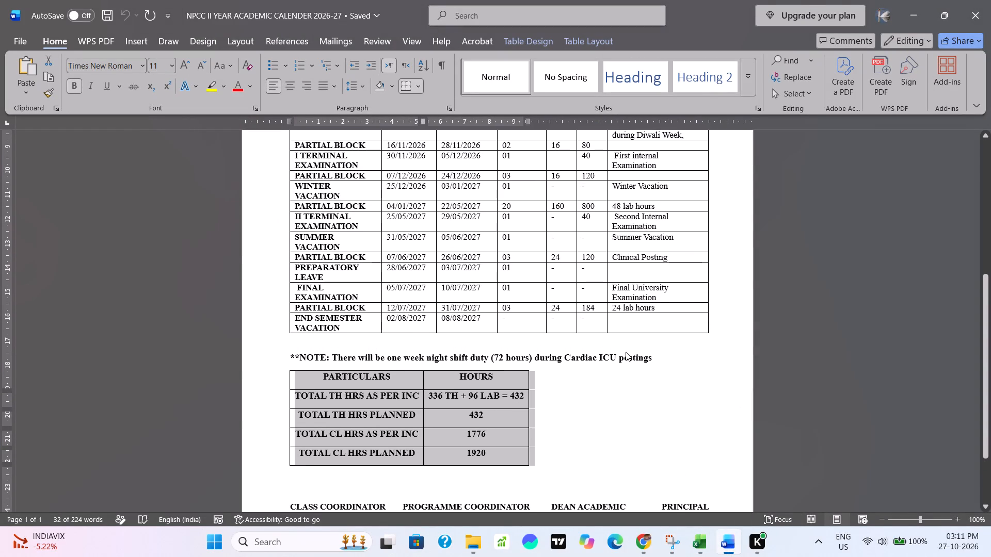
{"action": "scroll", "coordinate": [626, 352], "scroll_direction": "up", "scroll_amount": 1}
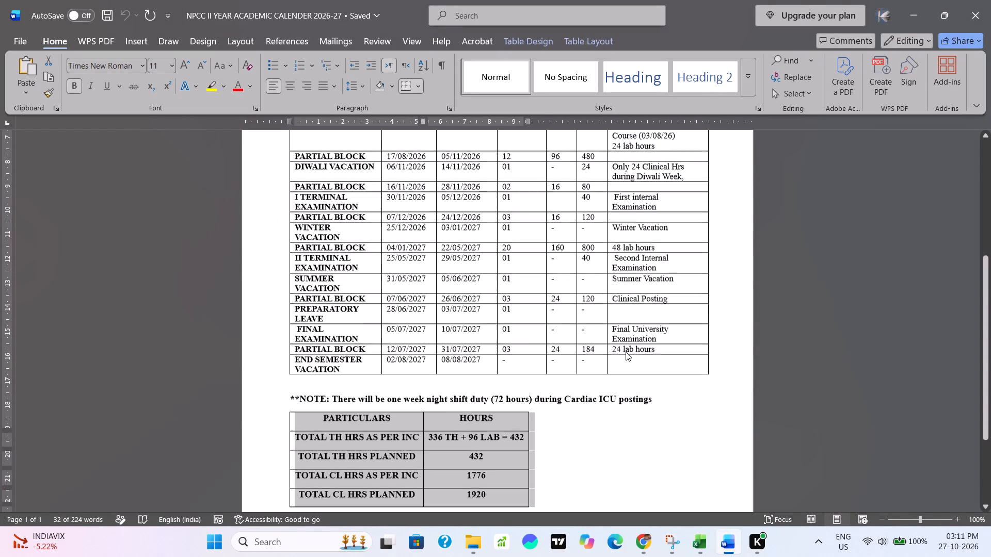
{"action": "scroll", "coordinate": [626, 352], "scroll_direction": "up", "scroll_amount": 6}
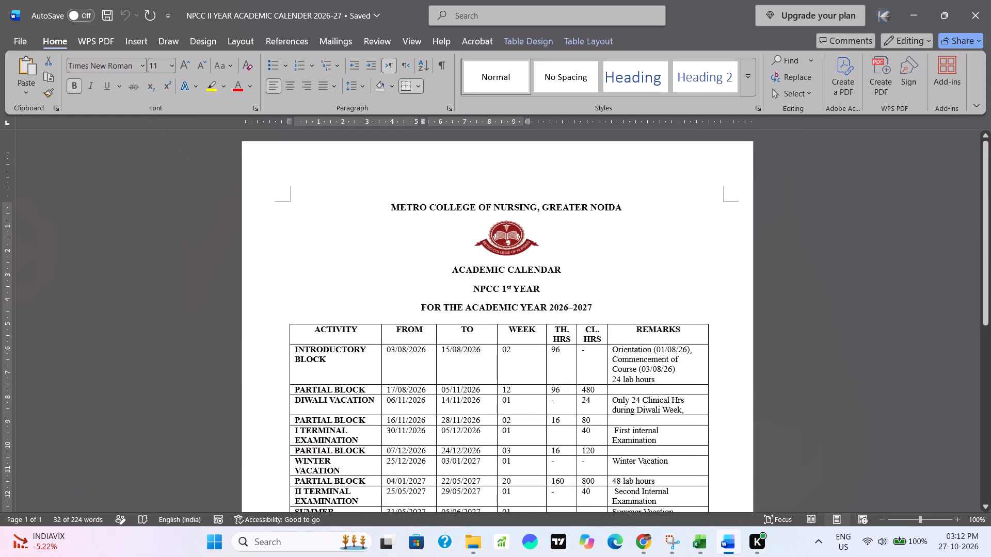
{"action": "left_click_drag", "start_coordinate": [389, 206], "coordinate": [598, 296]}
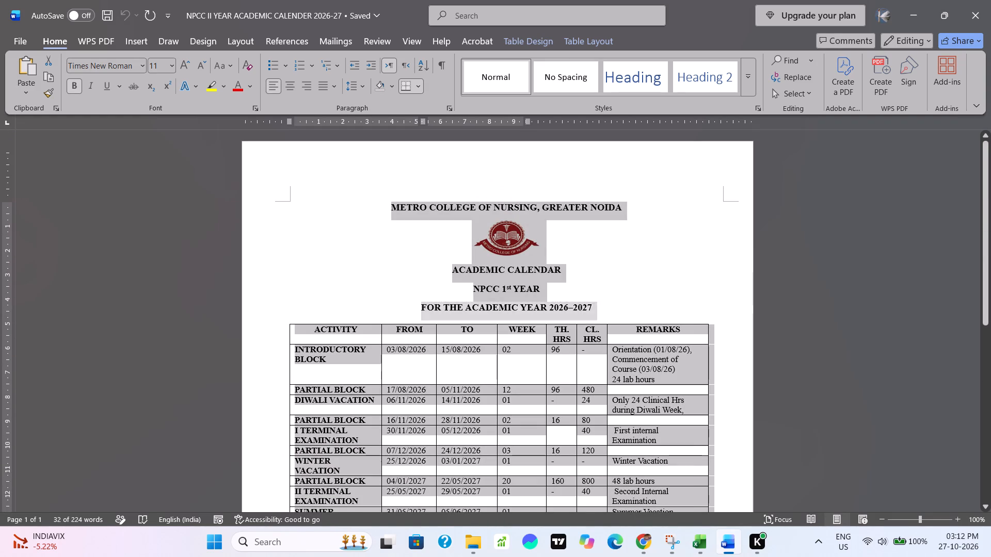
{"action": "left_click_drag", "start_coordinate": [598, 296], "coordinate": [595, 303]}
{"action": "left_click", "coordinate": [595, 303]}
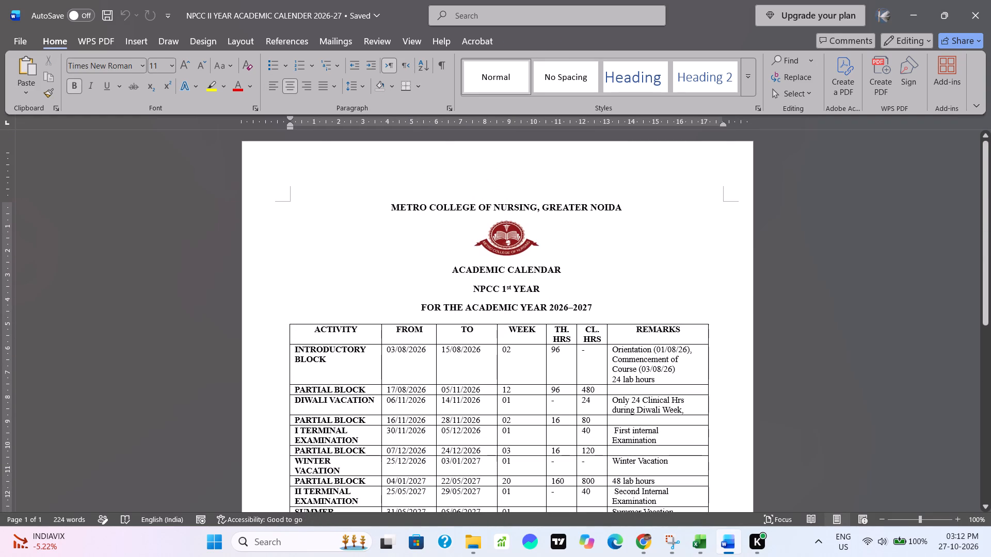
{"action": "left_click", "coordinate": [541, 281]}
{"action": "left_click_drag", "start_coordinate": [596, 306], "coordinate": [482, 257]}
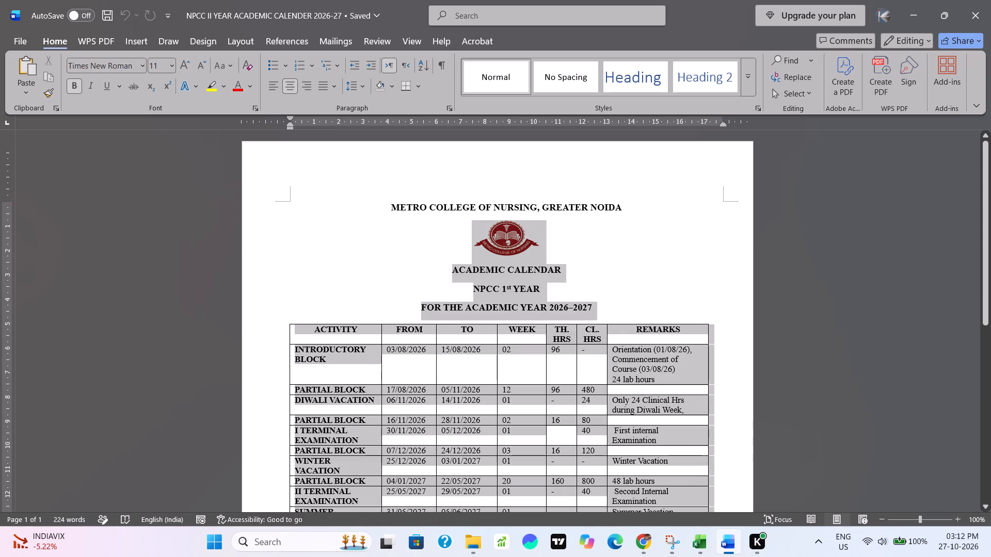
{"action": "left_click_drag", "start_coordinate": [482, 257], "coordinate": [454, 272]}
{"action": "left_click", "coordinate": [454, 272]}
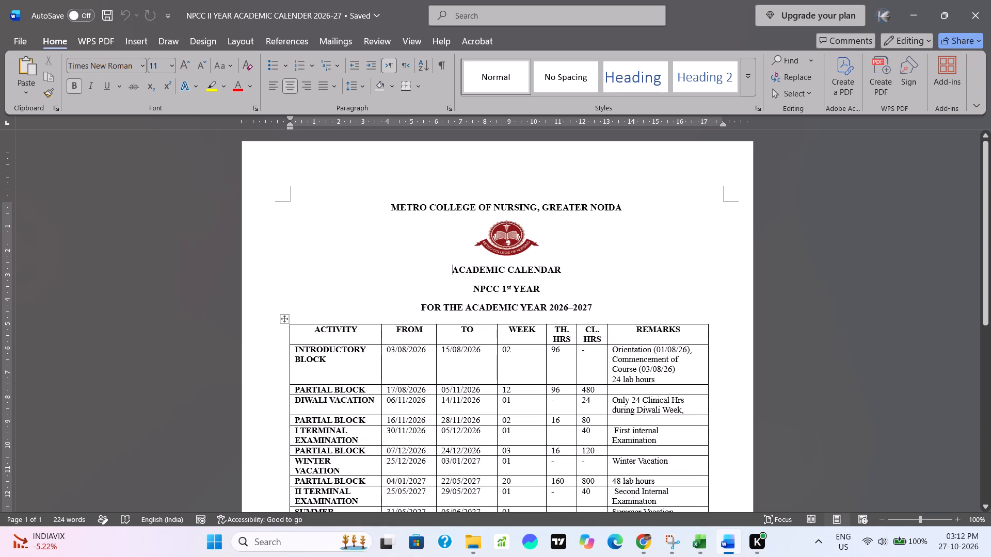
Insert a blank paragraph after the heading line FOR THE ACADEMIC YEAR 2026–2027.
{"action": "left_click", "coordinate": [594, 302]}
{"action": "key", "text": "Return"}
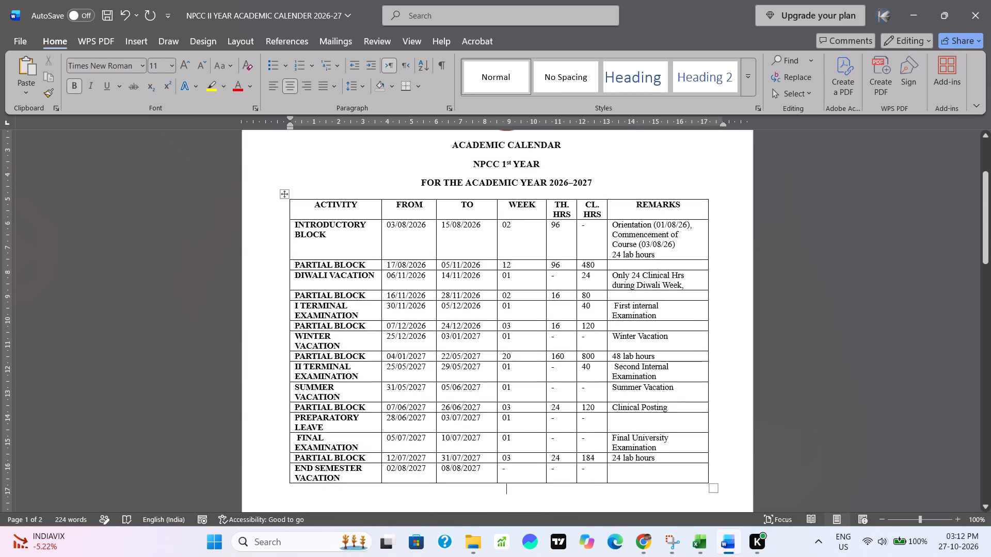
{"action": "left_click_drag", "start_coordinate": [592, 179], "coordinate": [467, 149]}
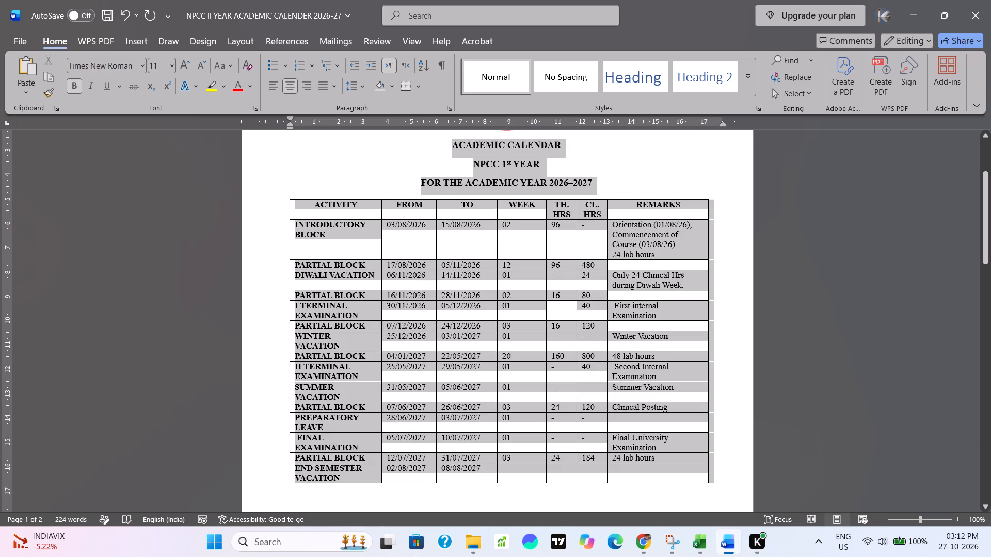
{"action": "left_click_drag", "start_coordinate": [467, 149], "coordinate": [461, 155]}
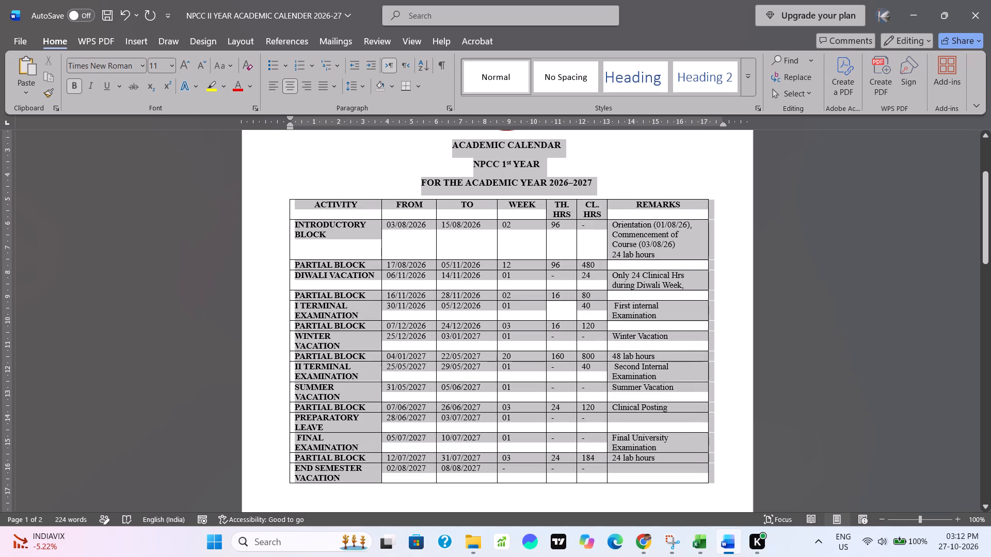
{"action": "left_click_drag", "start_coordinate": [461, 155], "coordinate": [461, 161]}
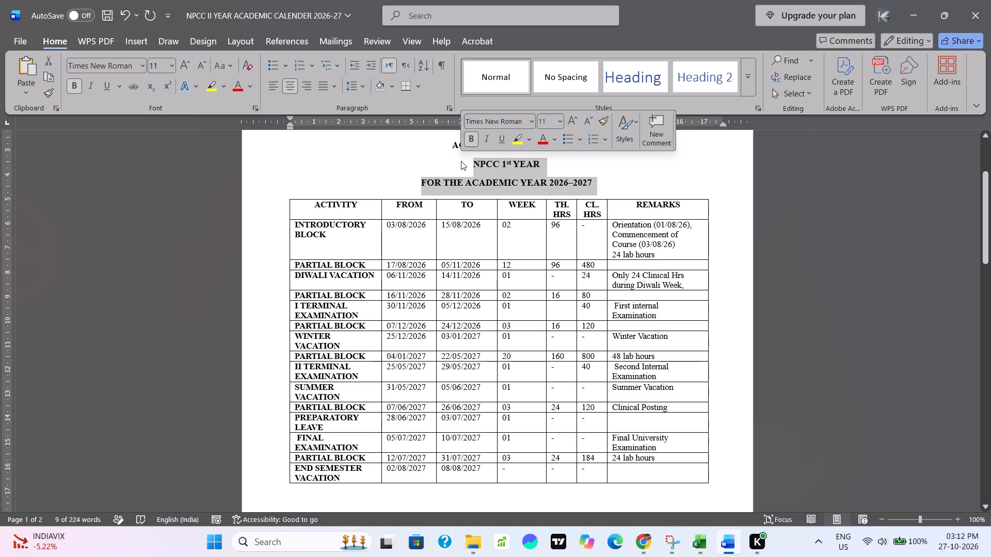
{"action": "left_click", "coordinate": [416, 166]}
Copy the college name, logo and ACADEMIC CALENDAR heading from the Word document into cell K7 of the Excel schedule sheet.
{"action": "scroll", "coordinate": [450, 164], "scroll_direction": "up", "scroll_amount": 2}
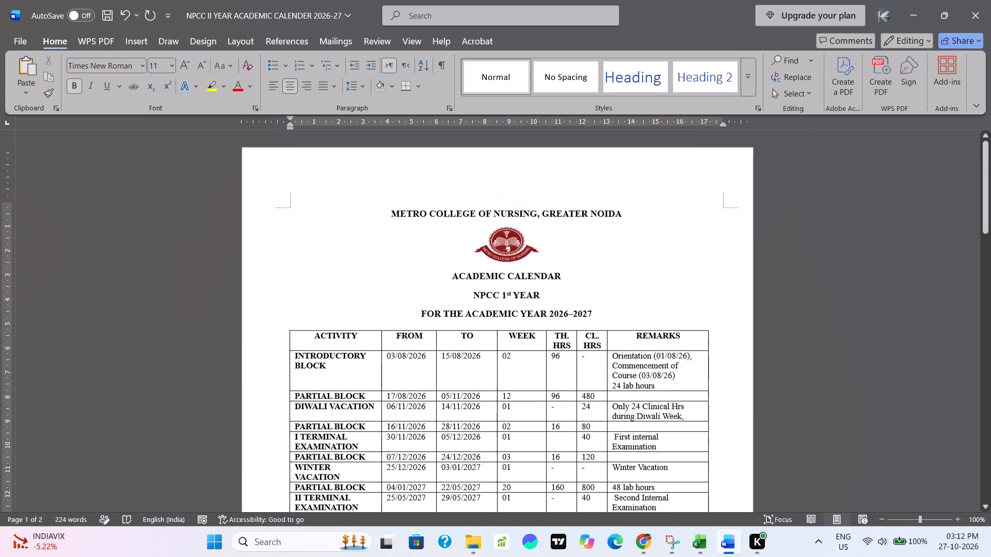
{"action": "left_click_drag", "start_coordinate": [383, 207], "coordinate": [584, 201]}
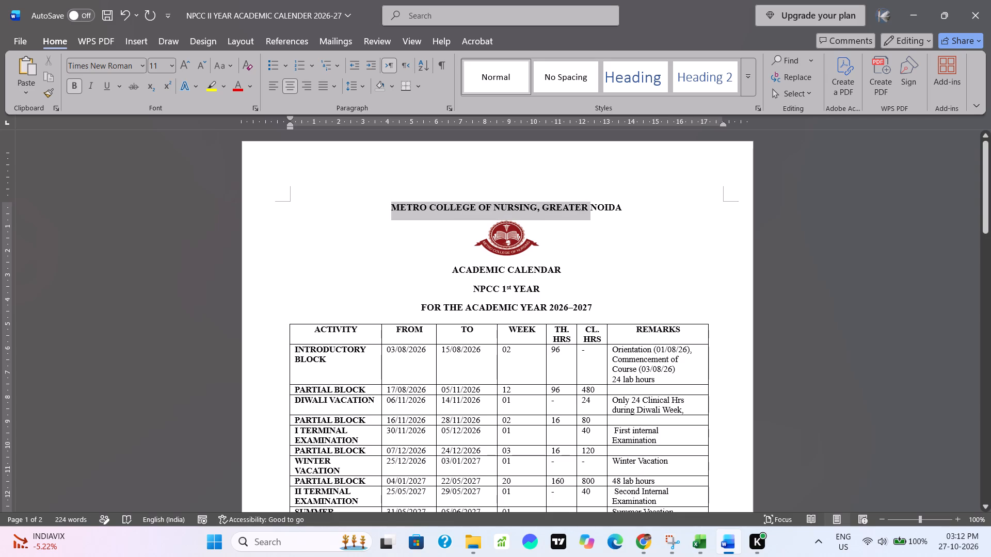
{"action": "left_click_drag", "start_coordinate": [584, 201], "coordinate": [587, 266]}
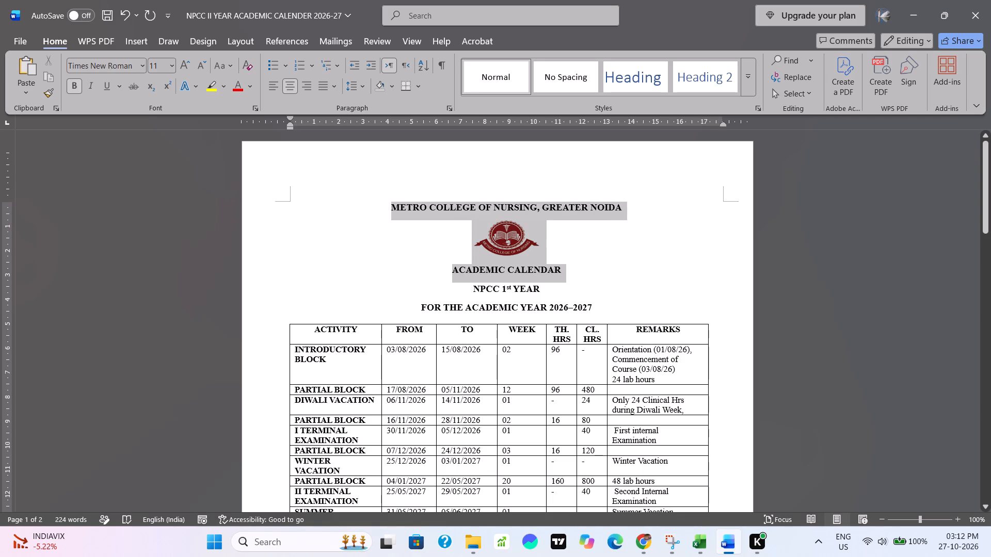
{"action": "left_click_drag", "start_coordinate": [587, 266], "coordinate": [562, 275]}
{"action": "left_click_drag", "start_coordinate": [562, 275], "coordinate": [555, 278]}
{"action": "key", "text": "ctrl+c"}
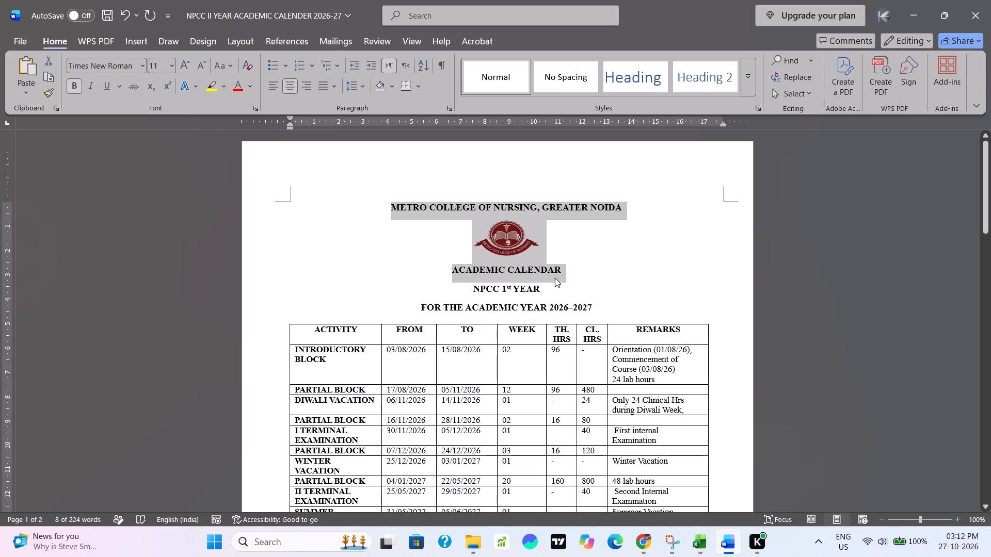
{"action": "left_click", "coordinate": [696, 548]}
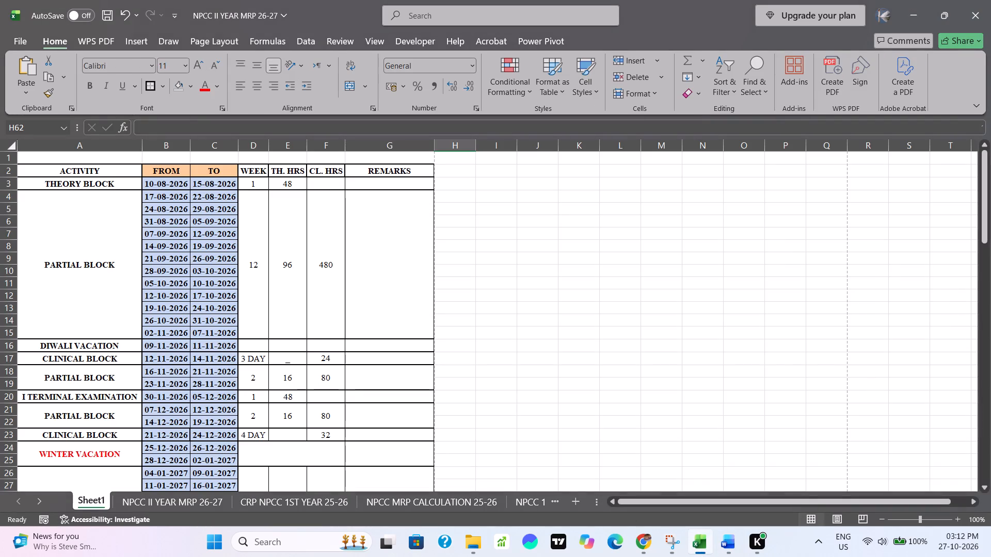
{"action": "left_click", "coordinate": [62, 156]}
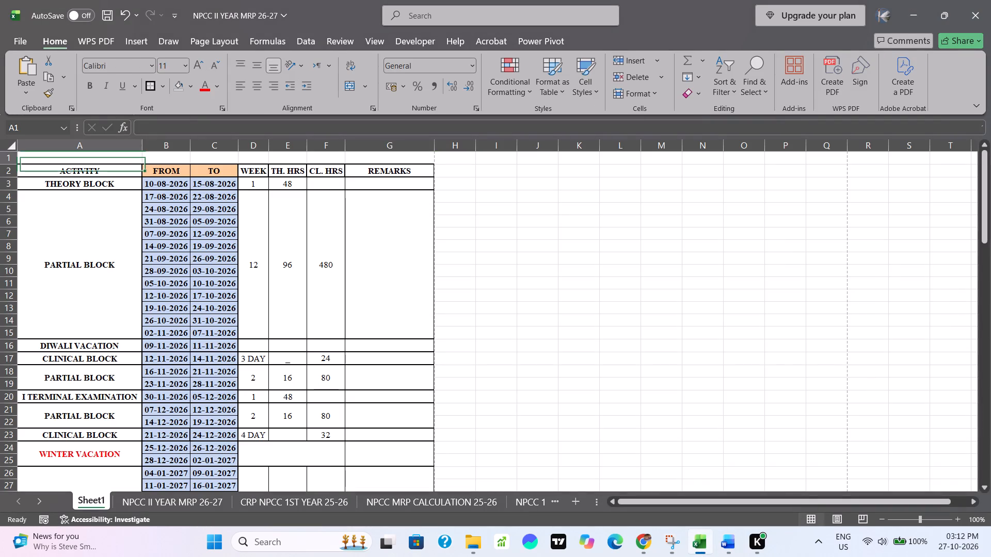
{"action": "left_click", "coordinate": [568, 229]}
{"action": "key", "text": "ctrl+v"}
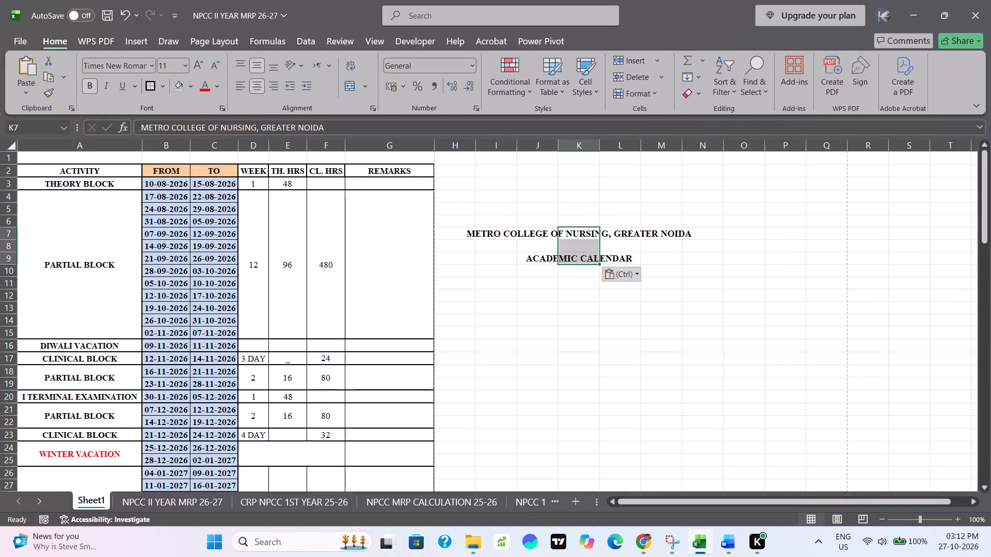
{"action": "left_click", "coordinate": [621, 358]}
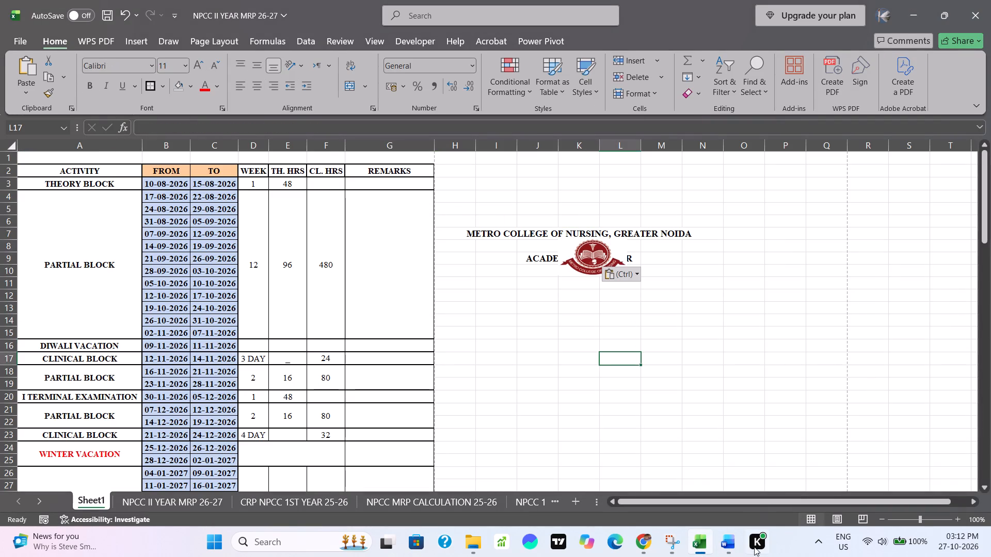
Copy the NPCC 1st YEAR and FOR THE ACADEMIC YEAR 2026–2027 lines from the Word document into cell J11 of the Excel sheet.
{"action": "left_click", "coordinate": [731, 547]}
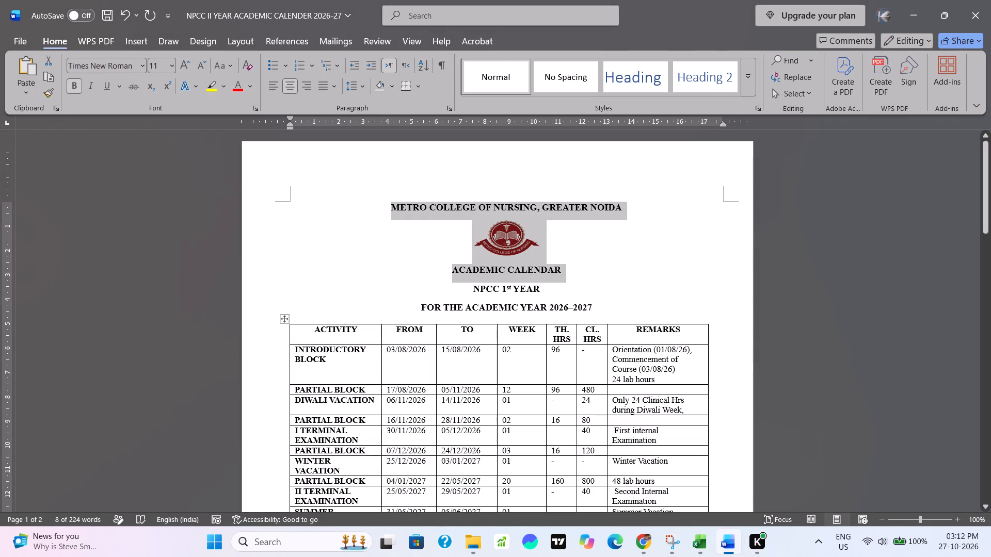
{"action": "left_click_drag", "start_coordinate": [474, 288], "coordinate": [576, 304]}
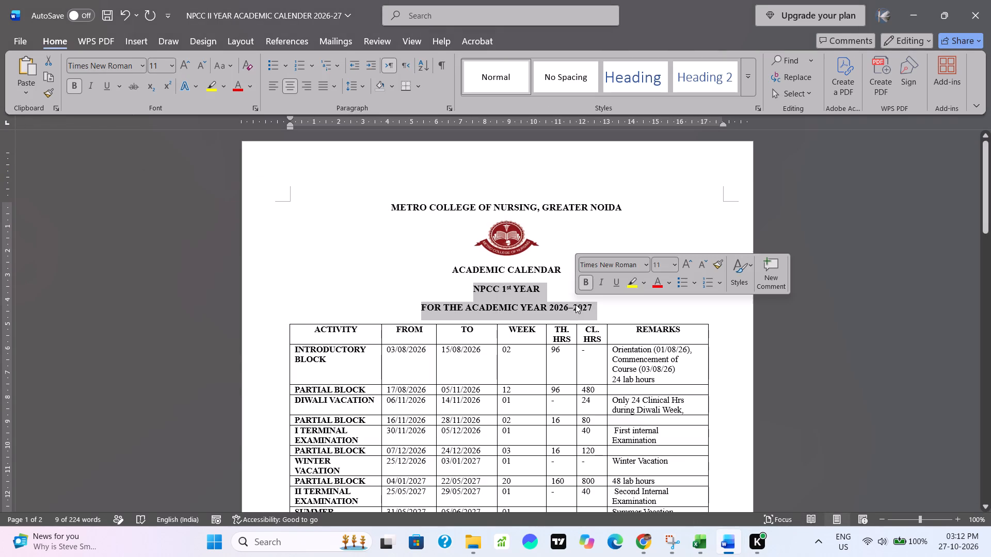
{"action": "key", "text": "ctrl+c"}
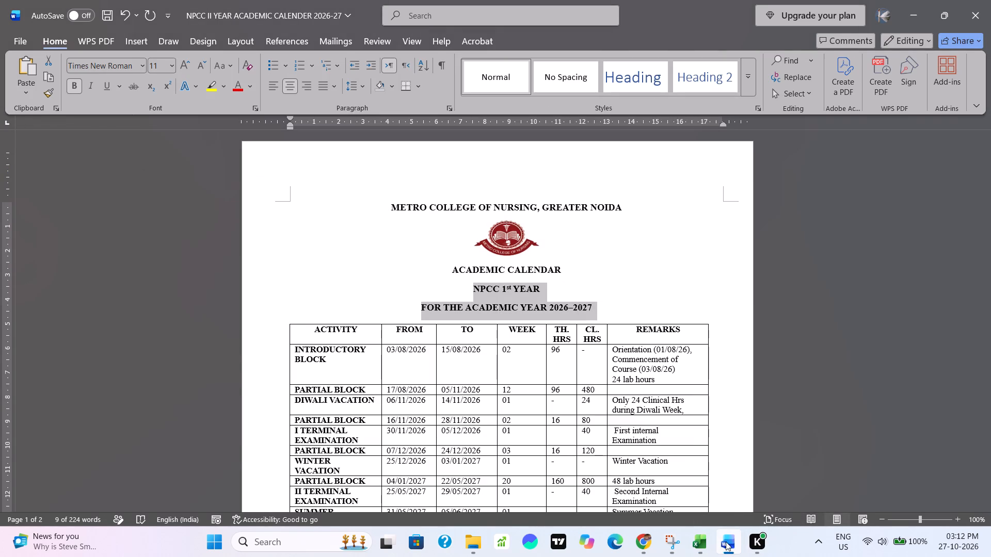
{"action": "left_click", "coordinate": [711, 549]}
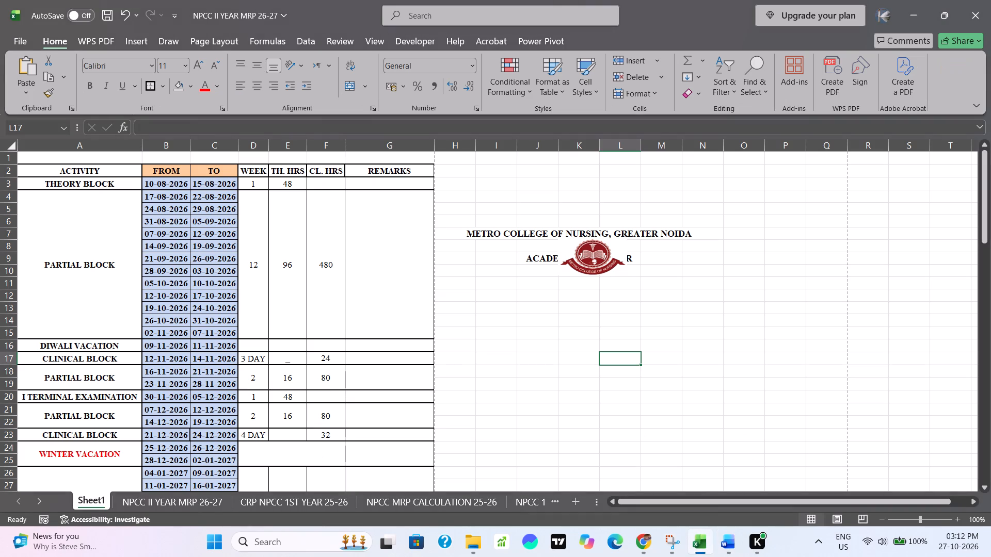
{"action": "left_click", "coordinate": [548, 284]}
{"action": "key", "text": "ctrl+v"}
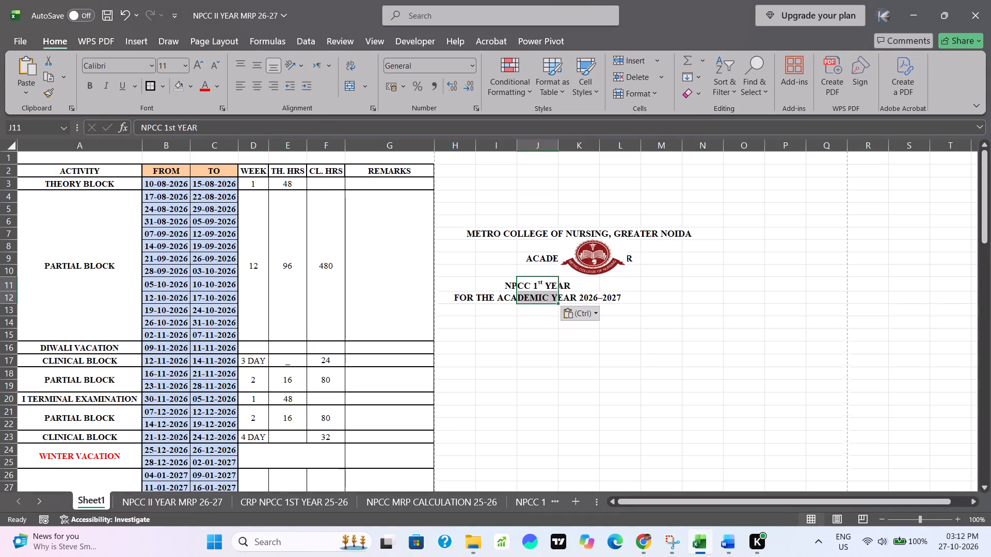
{"action": "left_click", "coordinate": [660, 343]}
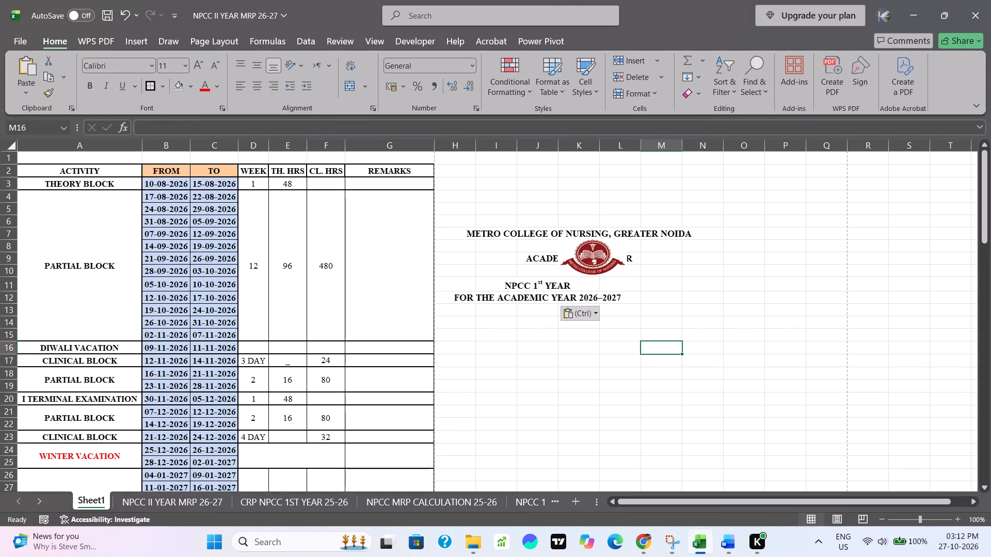
Move the text METRO COLLEGE OF NURSING, GREATER NOIDA from cell K7 into cell A1 above the schedule table.
{"action": "left_click", "coordinate": [501, 233]}
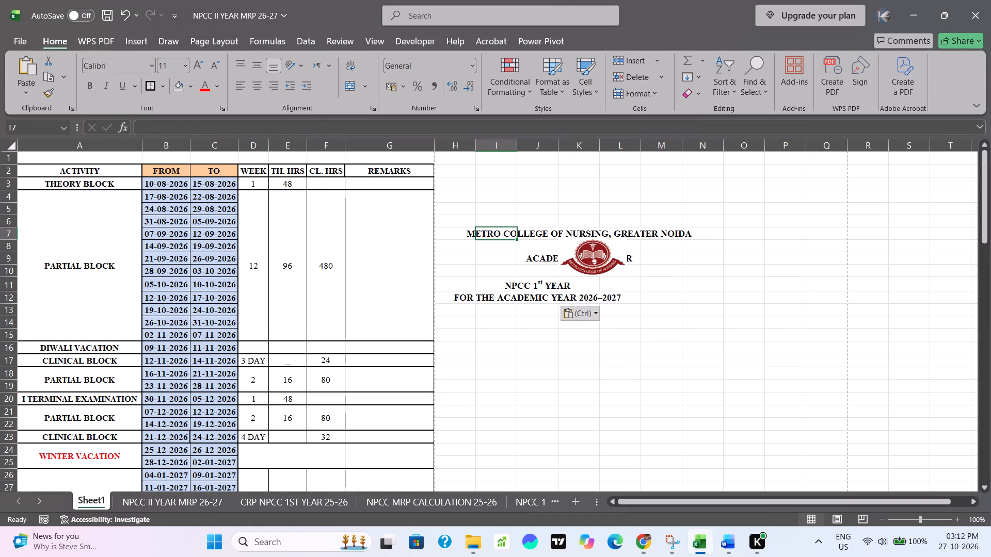
{"action": "left_click", "coordinate": [569, 232]}
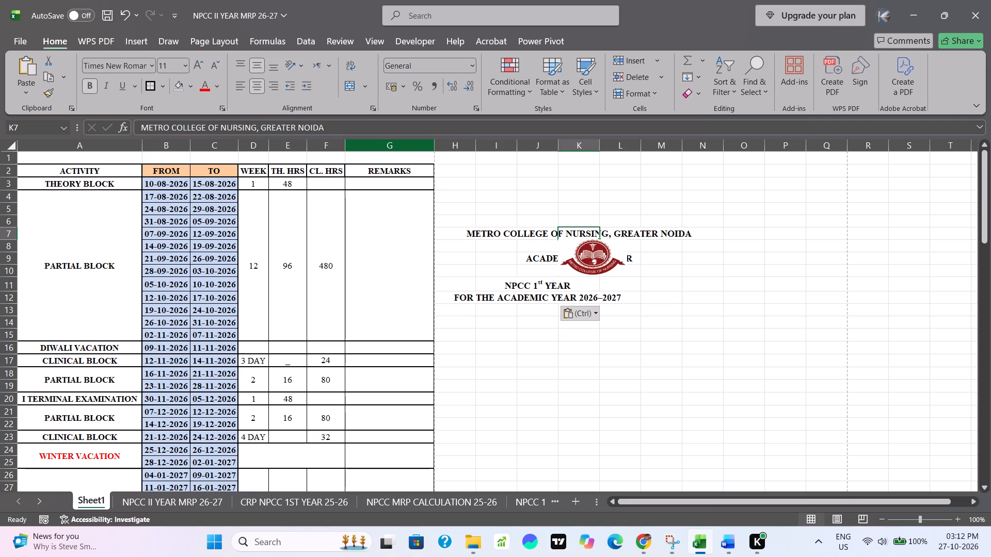
{"action": "left_click_drag", "start_coordinate": [327, 125], "coordinate": [141, 129]}
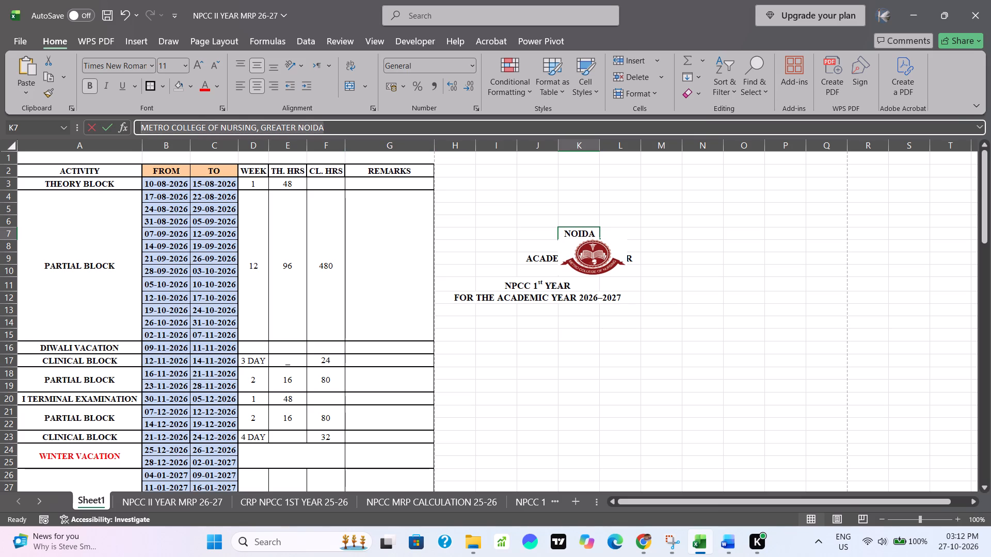
{"action": "left_click_drag", "start_coordinate": [141, 129], "coordinate": [141, 129]}
{"action": "key", "text": "ctrl+x"}
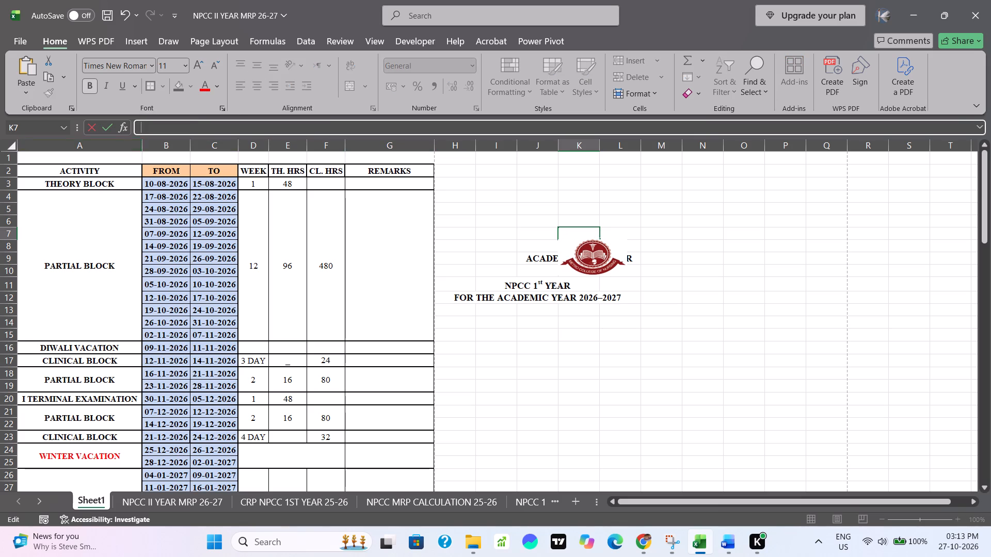
{"action": "left_click", "coordinate": [83, 158]}
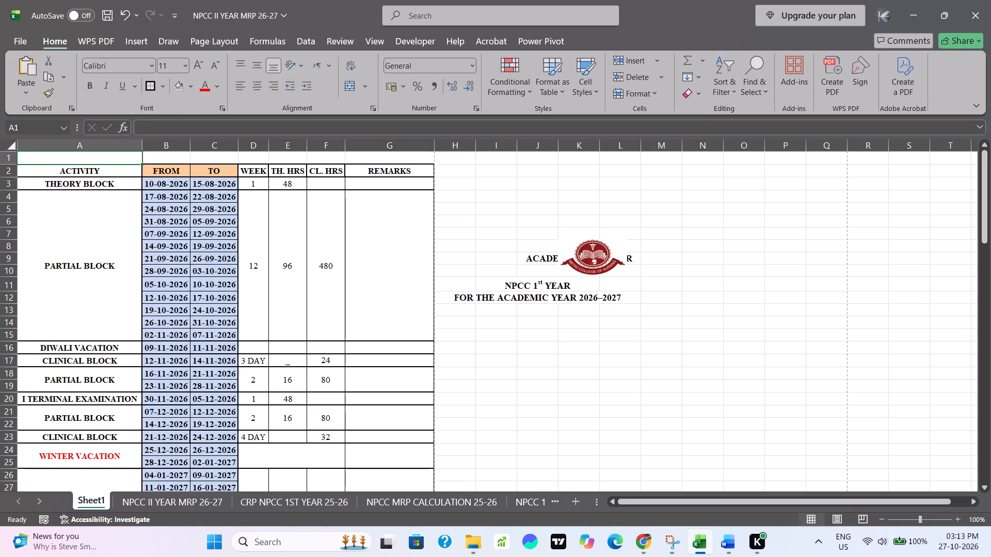
{"action": "double_click", "coordinate": [83, 158]}
{"action": "key", "text": "ctrl+v"}
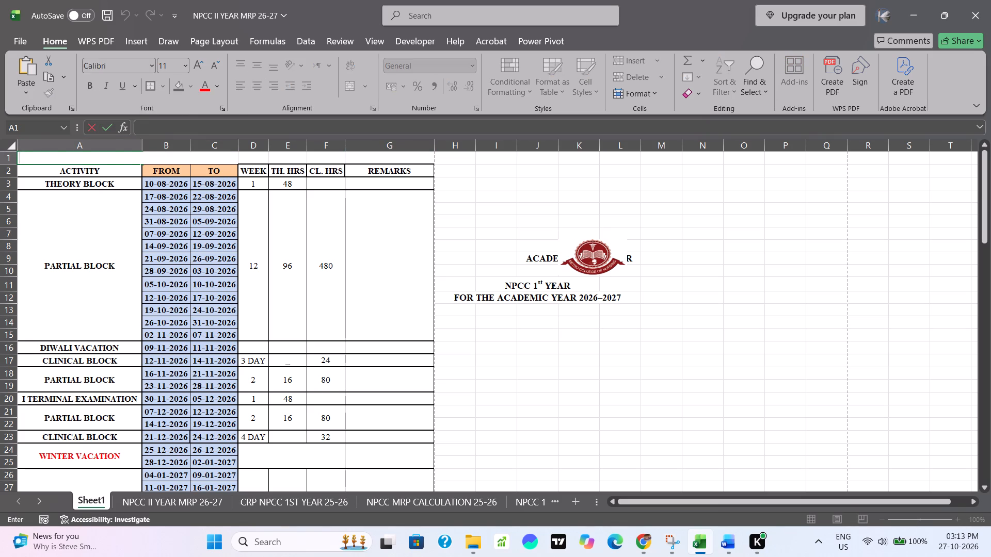
{"action": "left_click", "coordinate": [545, 195]}
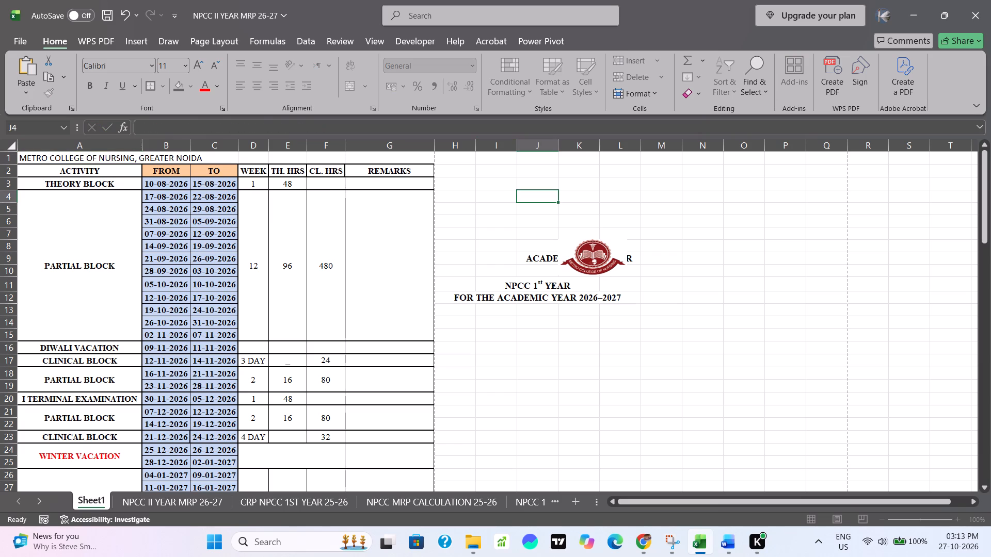
Merge and centre cells A1 to G1 so the college name spans the table's width.
{"action": "left_click_drag", "start_coordinate": [118, 158], "coordinate": [382, 152]}
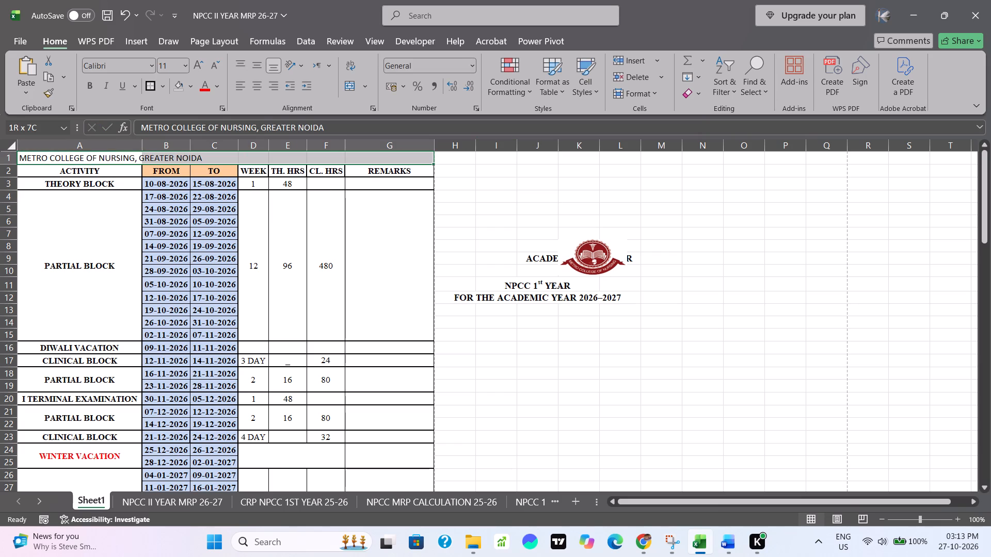
{"action": "left_click_drag", "start_coordinate": [382, 152], "coordinate": [382, 152]}
{"action": "left_click", "coordinate": [349, 85]}
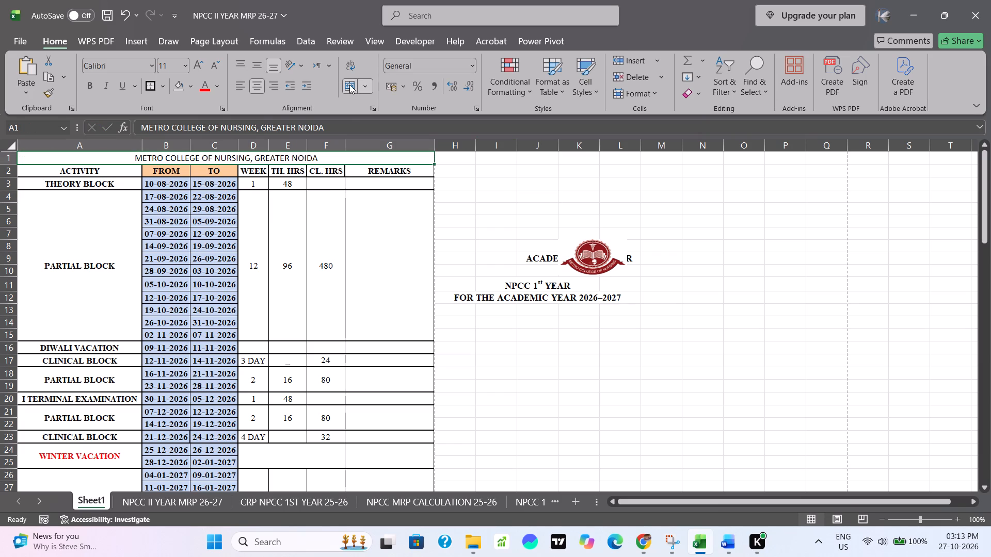
{"action": "left_click", "coordinate": [506, 222]}
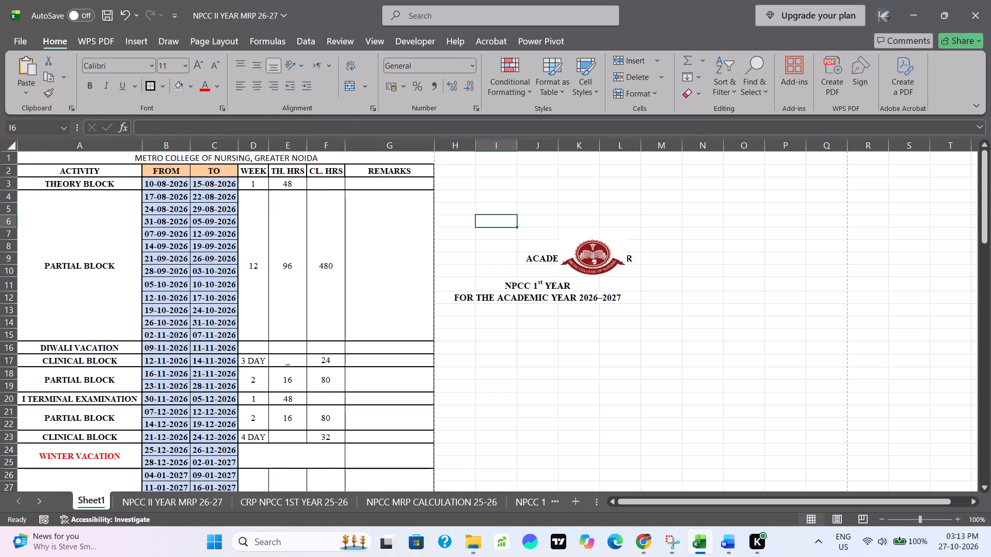
Increase the height of row 1 to fit several title lines and middle-align the college name vertically.
{"action": "left_click_drag", "start_coordinate": [10, 162], "coordinate": [21, 222]}
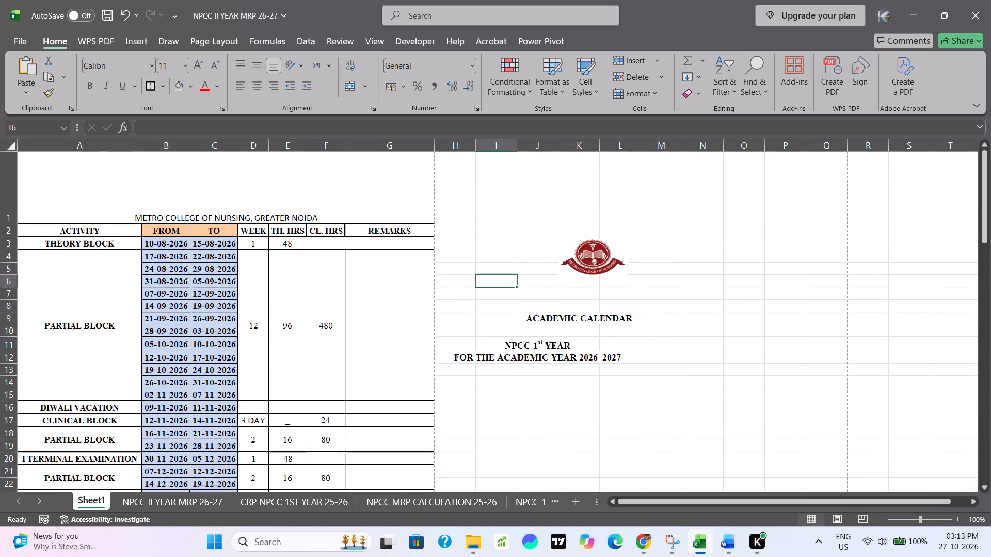
{"action": "left_click", "coordinate": [268, 190]}
{"action": "left_click", "coordinate": [262, 59]}
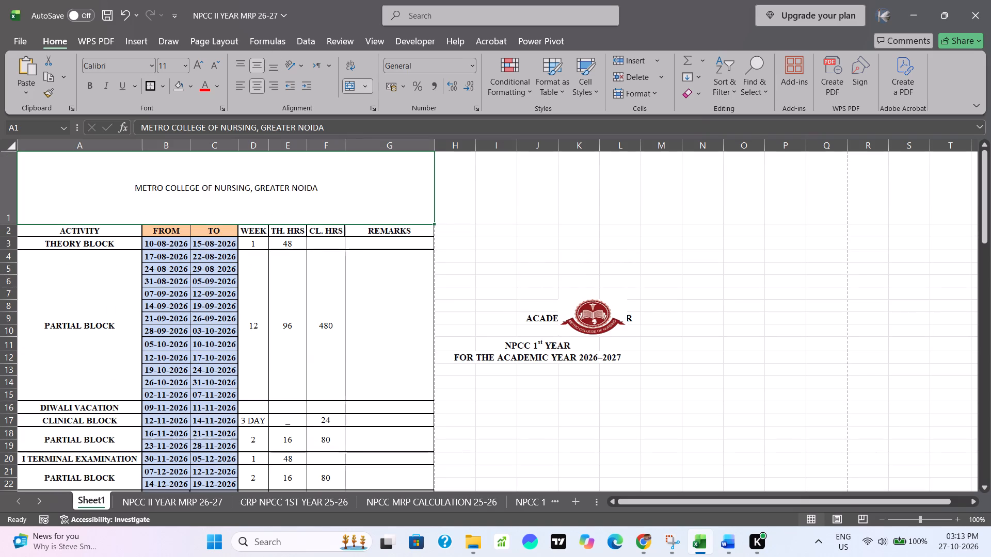
Move the college logo off the ACADEMIC CALENDAR text to the empty cells around M3 to N5.
{"action": "left_click", "coordinate": [533, 320]}
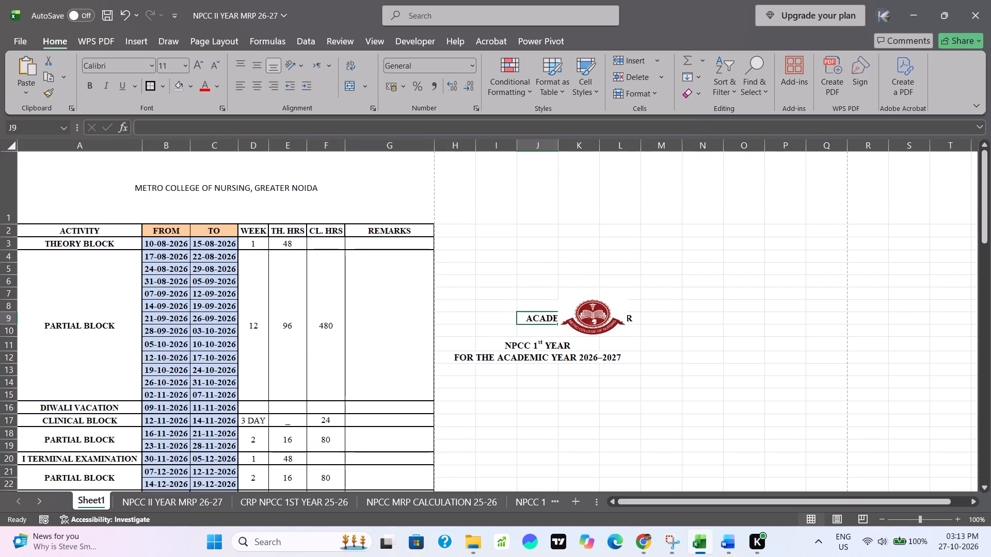
{"action": "left_click_drag", "start_coordinate": [590, 315], "coordinate": [673, 252]}
Move the text ACADEMIC CALENDAR from cell K9 onto a new second line in merged cell A1.
{"action": "left_click", "coordinate": [577, 321]}
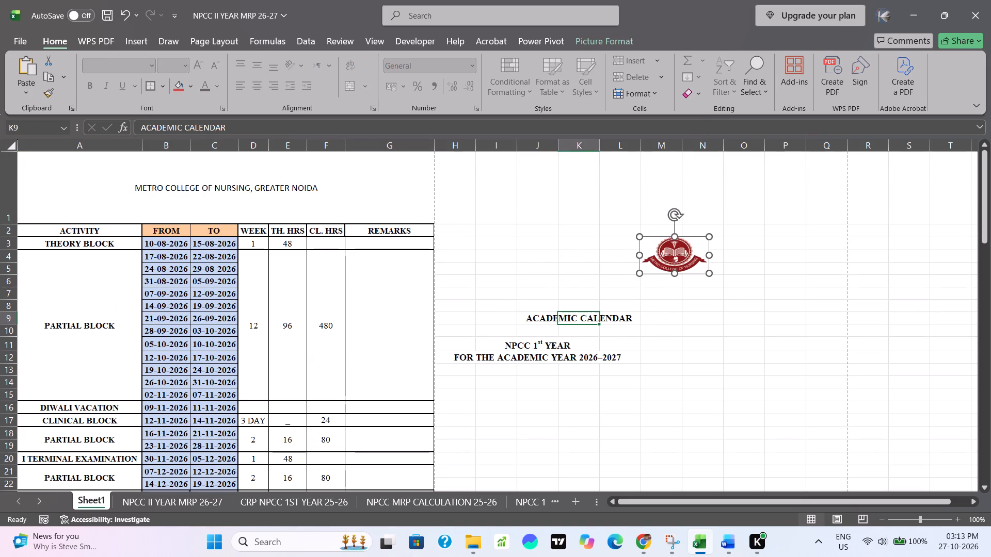
{"action": "left_click_drag", "start_coordinate": [236, 126], "coordinate": [140, 129]}
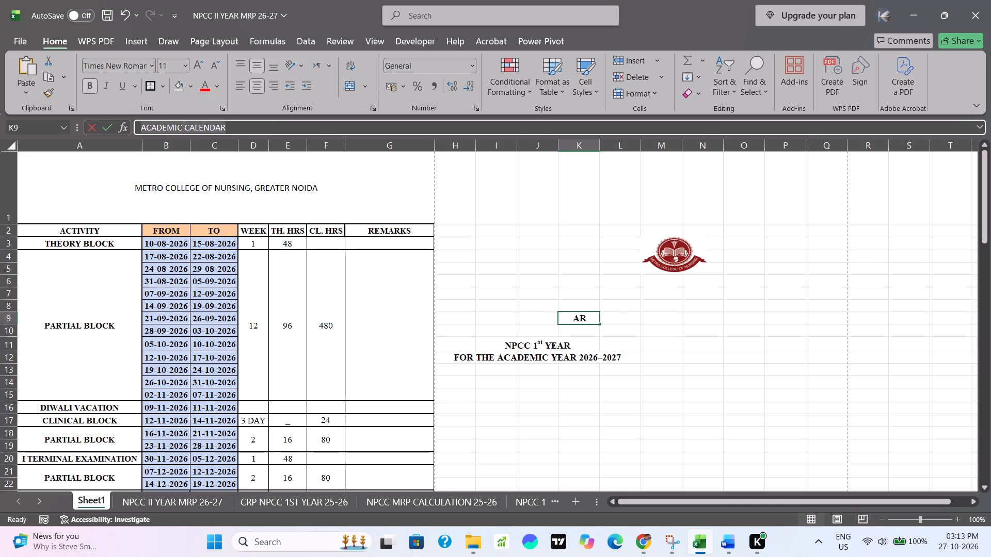
{"action": "left_click_drag", "start_coordinate": [140, 129], "coordinate": [139, 129]}
{"action": "key", "text": "ctrl+x"}
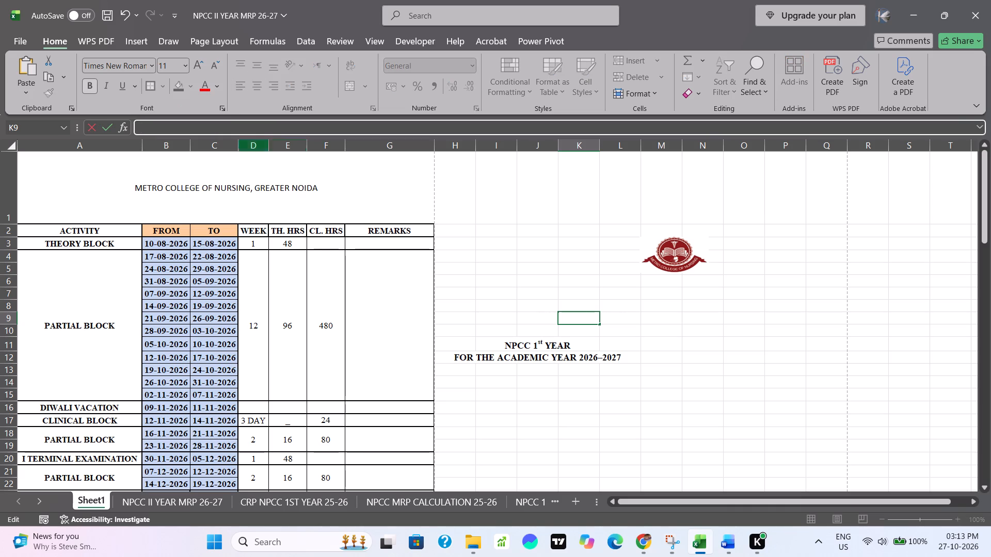
{"action": "double_click", "coordinate": [320, 188]}
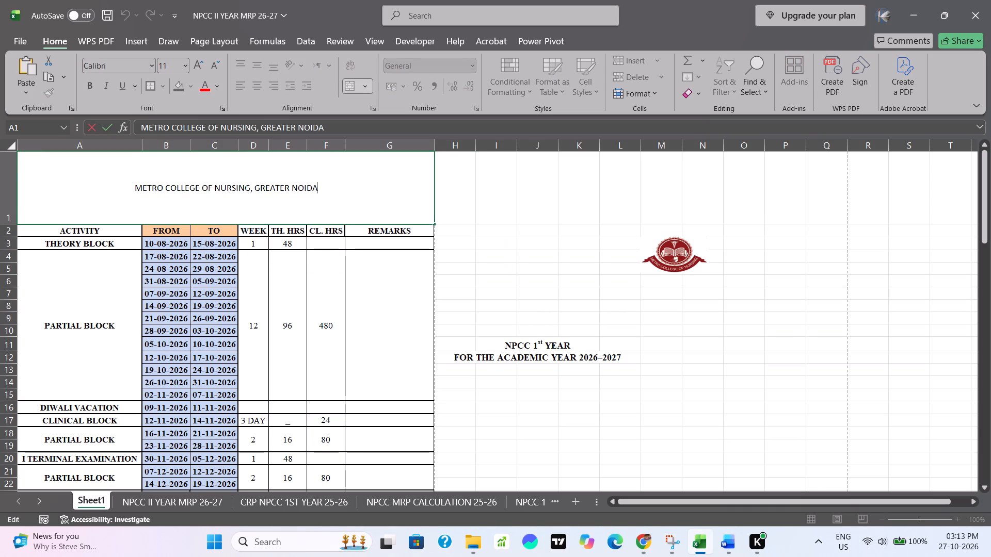
{"action": "key", "text": "alt+Return"}
{"action": "key", "text": "ctrl+v"}
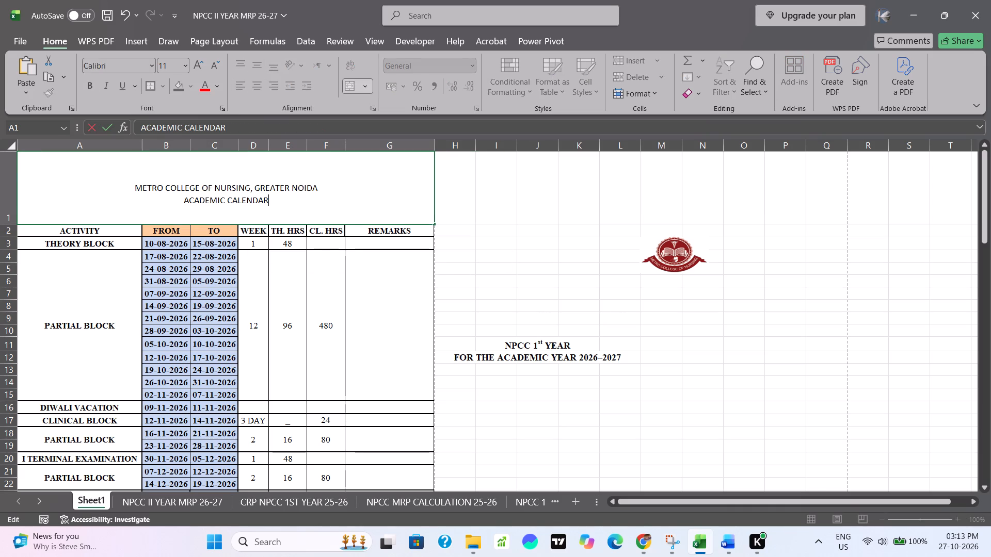
{"action": "left_click", "coordinate": [504, 345]}
Move the text NPCC 1st YEAR from cell J11 onto a new third line in merged cell A1.
{"action": "left_click", "coordinate": [524, 343]}
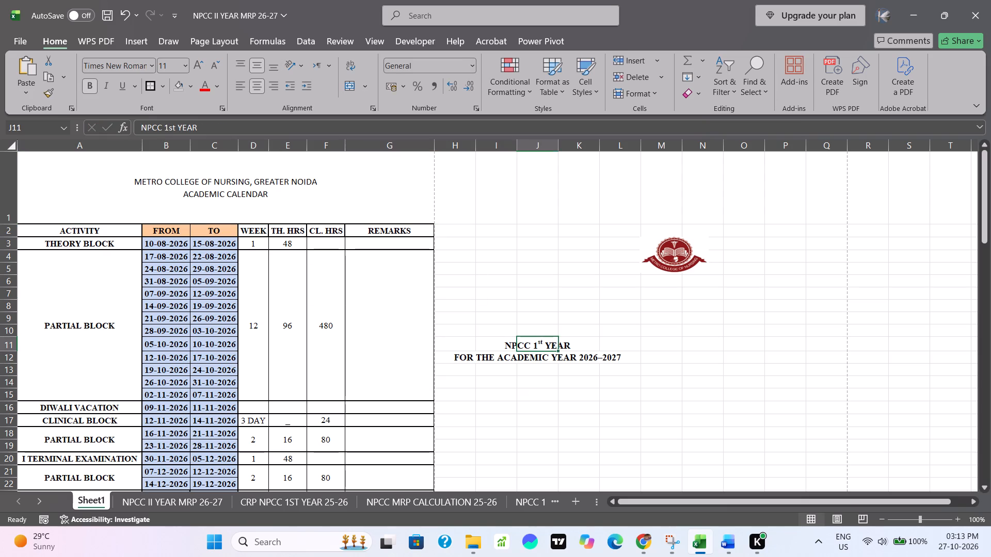
{"action": "left_click_drag", "start_coordinate": [205, 126], "coordinate": [128, 123]}
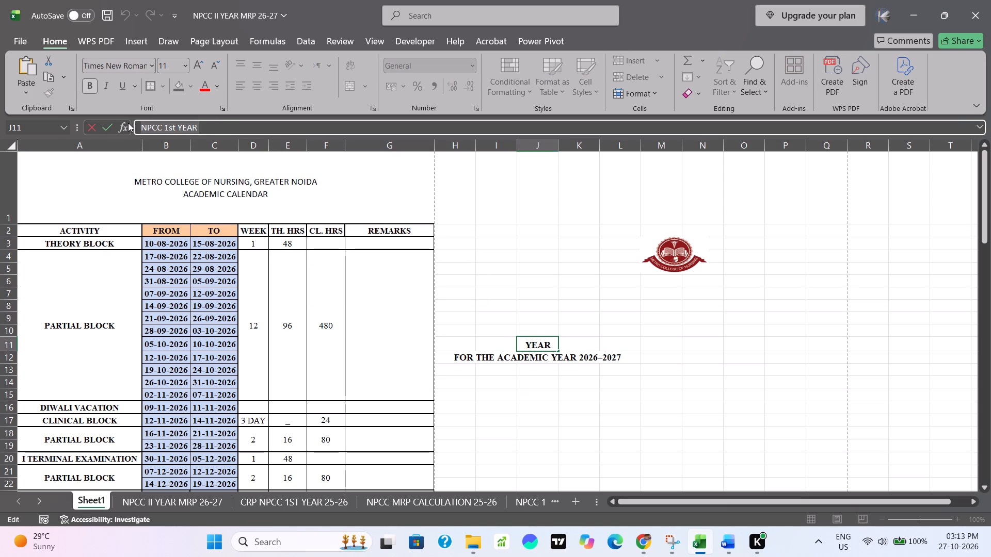
{"action": "key", "text": "ctrl+x"}
{"action": "double_click", "coordinate": [271, 194]}
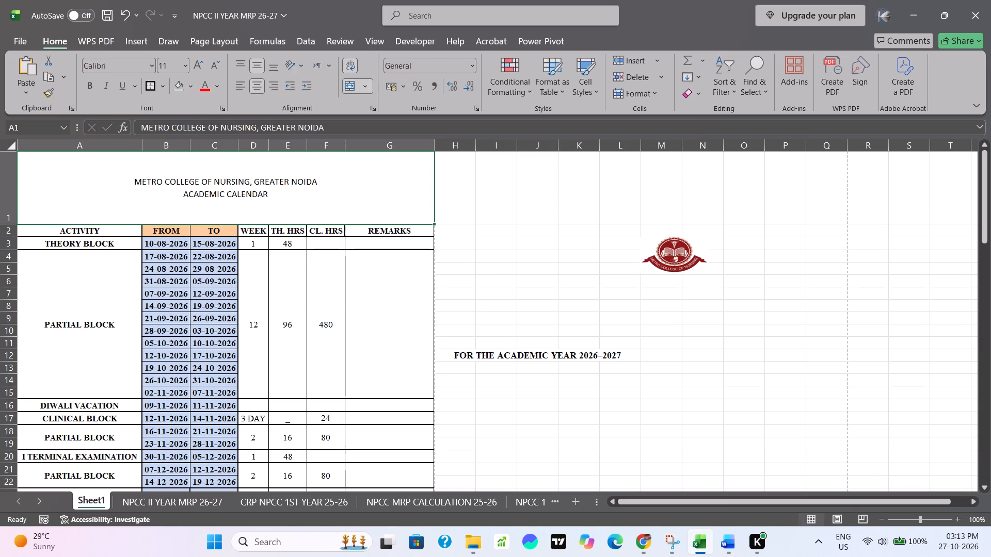
{"action": "key", "text": "alt+Return"}
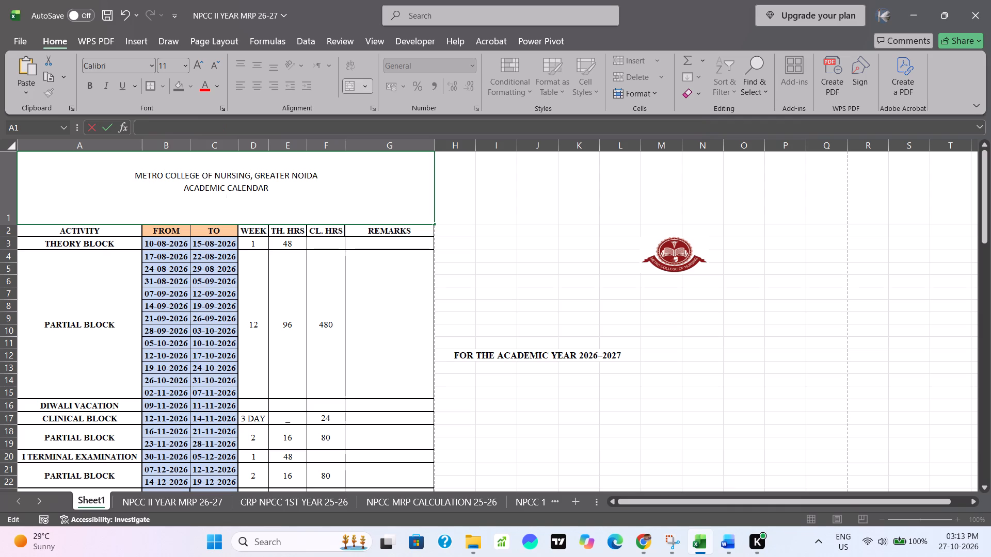
{"action": "key", "text": "ctrl+v"}
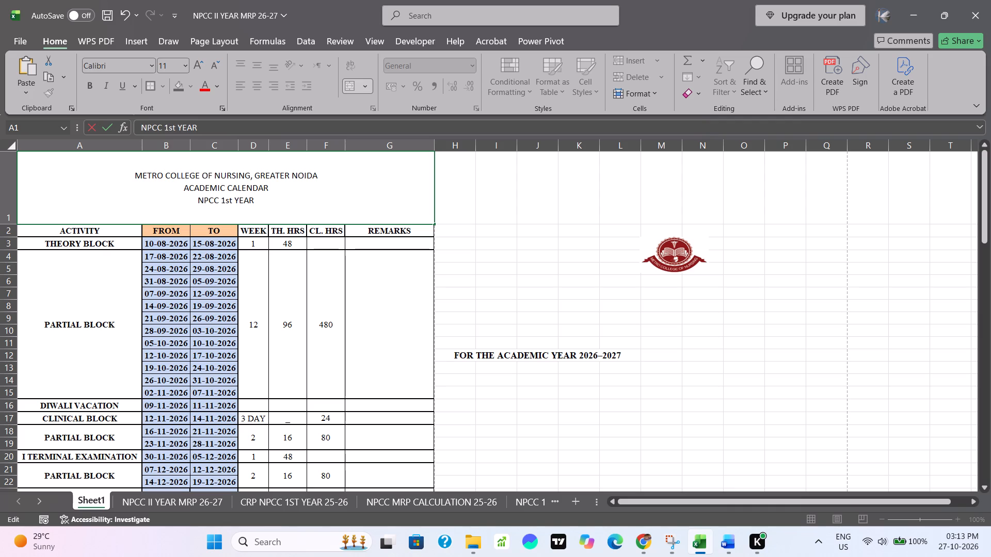
Copy FOR THE ACADEMIC YEAR 2026–2027 from cell J12 onto a new fourth line in merged cell A1.
{"action": "left_click", "coordinate": [544, 357]}
{"action": "left_click_drag", "start_coordinate": [291, 129], "coordinate": [124, 134]}
{"action": "key", "text": "ctrl+c"}
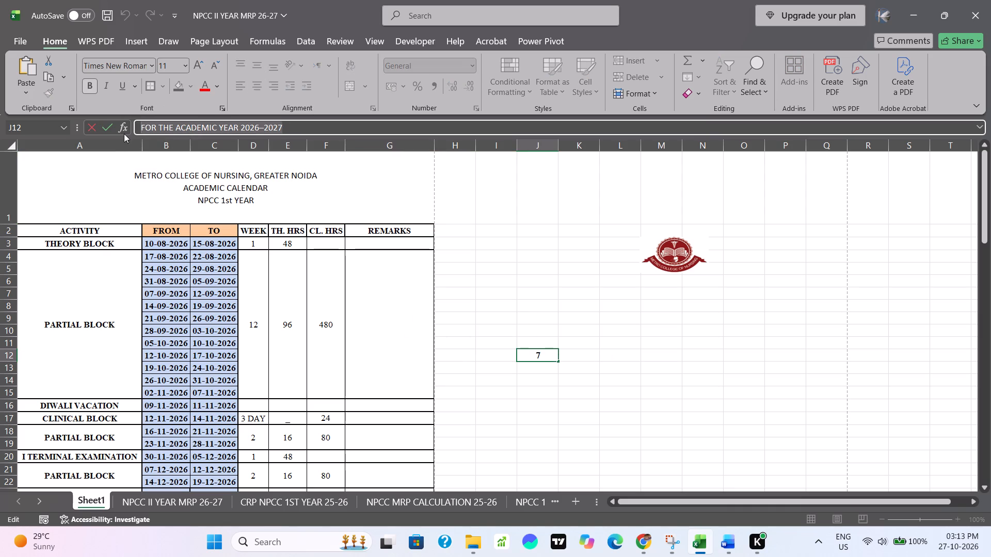
{"action": "double_click", "coordinate": [262, 202]}
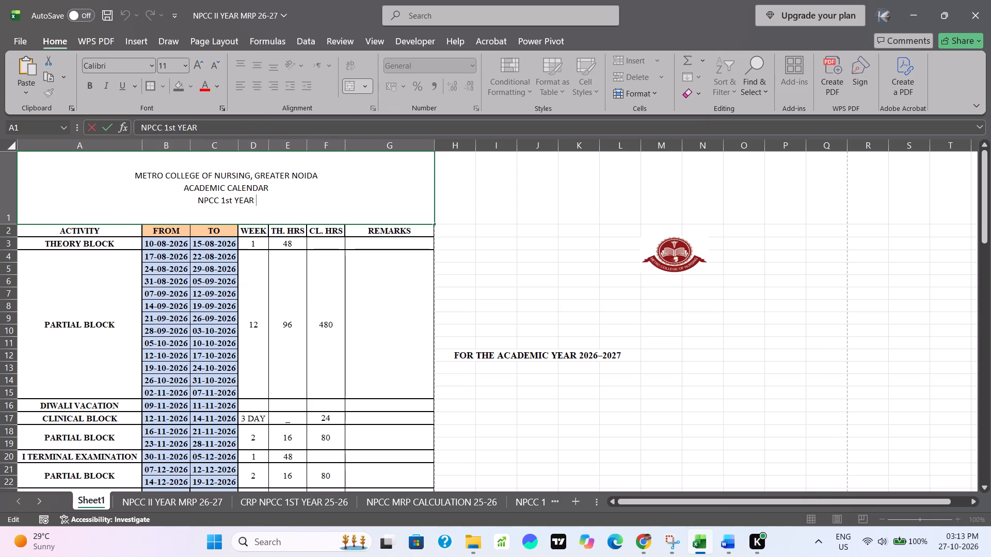
{"action": "key", "text": "alt+Return"}
{"action": "key", "text": "ctrl+v"}
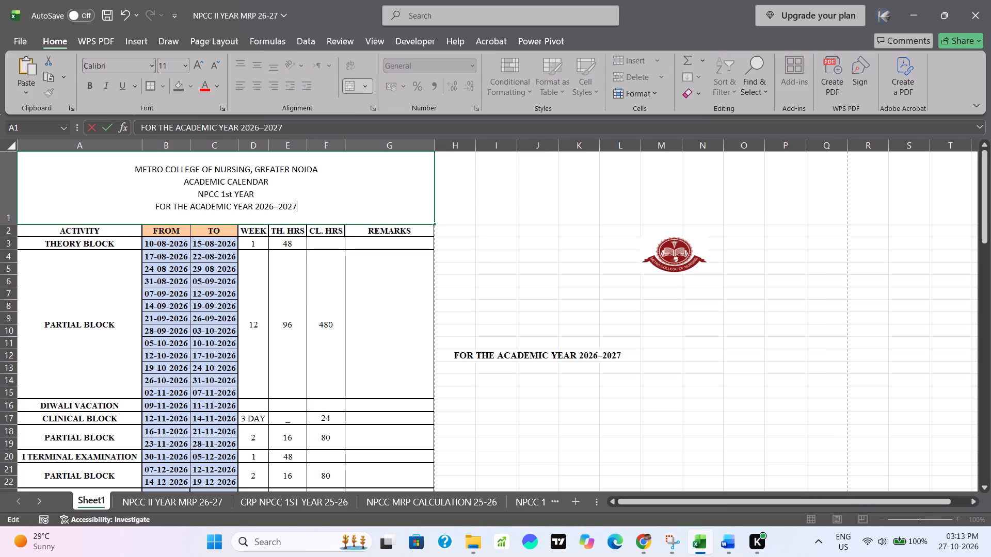
Change the third line of the A1 title to read NPCC II YEAR.
{"action": "left_click", "coordinate": [231, 194]}
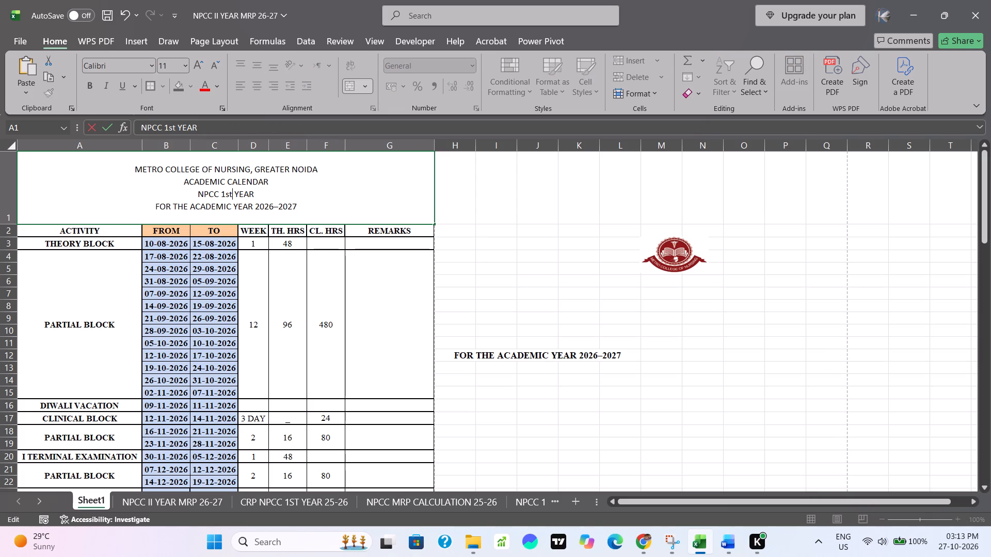
{"action": "key", "text": "BackSpace"}
{"action": "key", "text": "BackSpace"}
{"action": "key", "text": "BackSpace"}
{"action": "type", "text": "II"}
{"action": "left_click", "coordinate": [485, 275]}
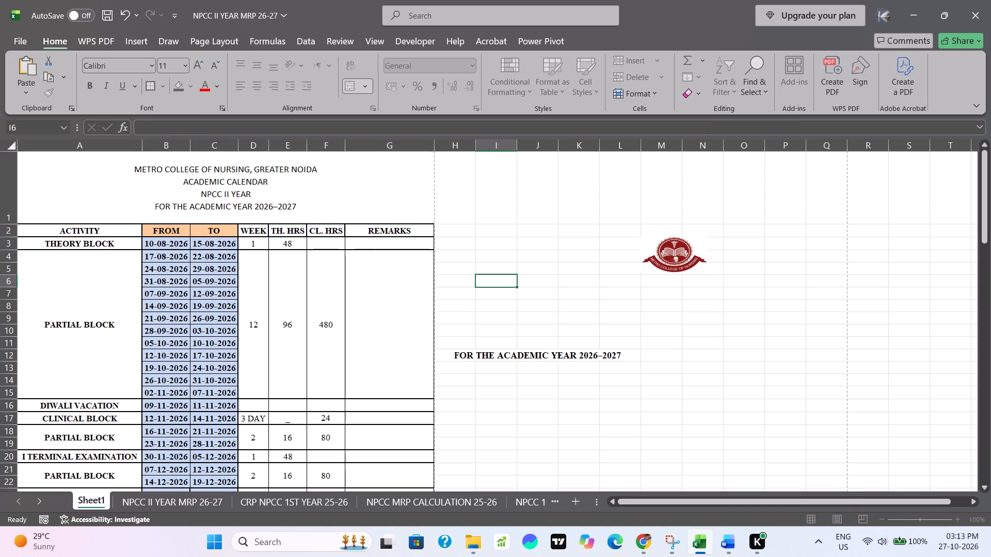
Format the A1 title block in bold Times New Roman to match the table text.
{"action": "left_click", "coordinate": [53, 245]}
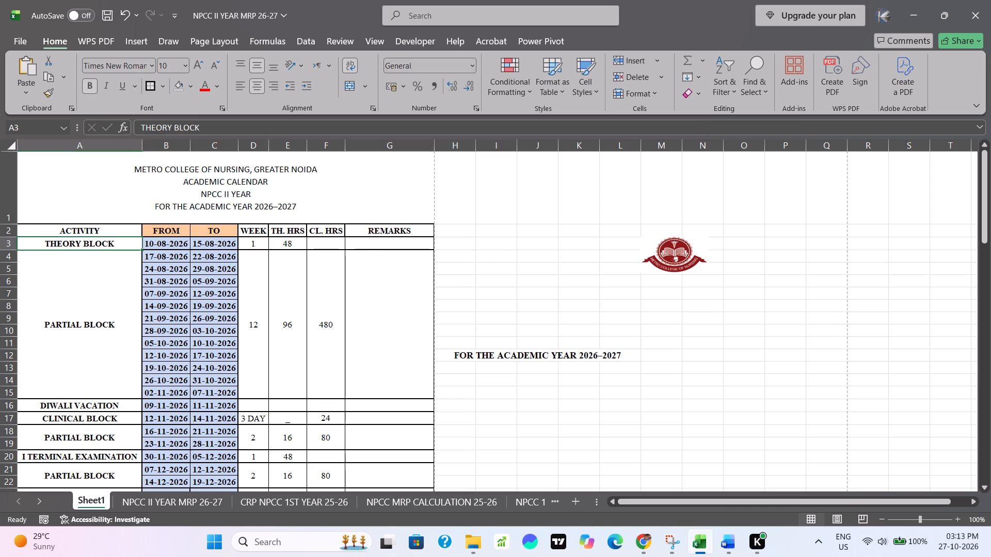
{"action": "left_click", "coordinate": [180, 191]}
{"action": "left_click", "coordinate": [135, 67]}
{"action": "type", "text": "TIM"}
{"action": "key", "text": "Return"}
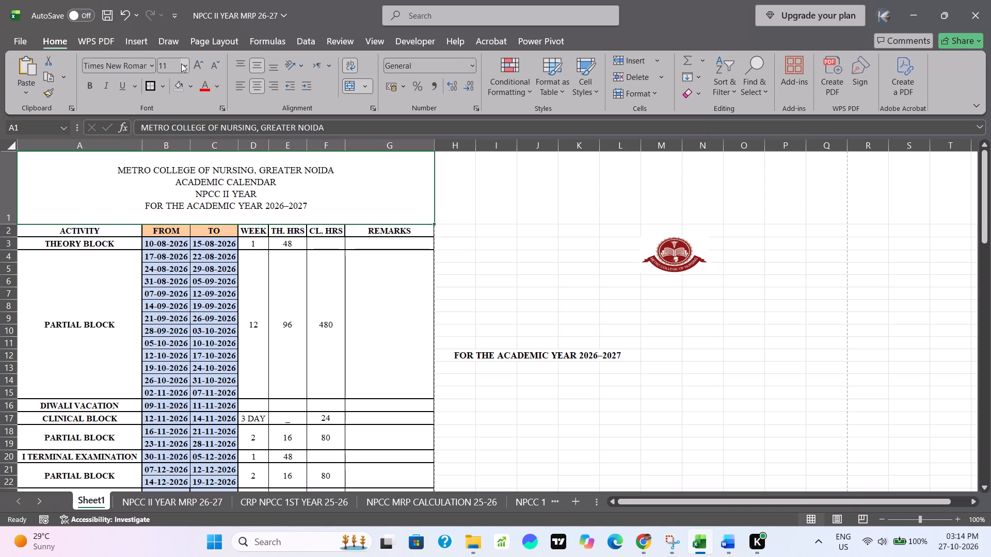
{"action": "left_click", "coordinate": [169, 65]}
{"action": "left_click", "coordinate": [169, 65]}
{"action": "left_click", "coordinate": [269, 198]}
{"action": "key", "text": "ctrl+b"}
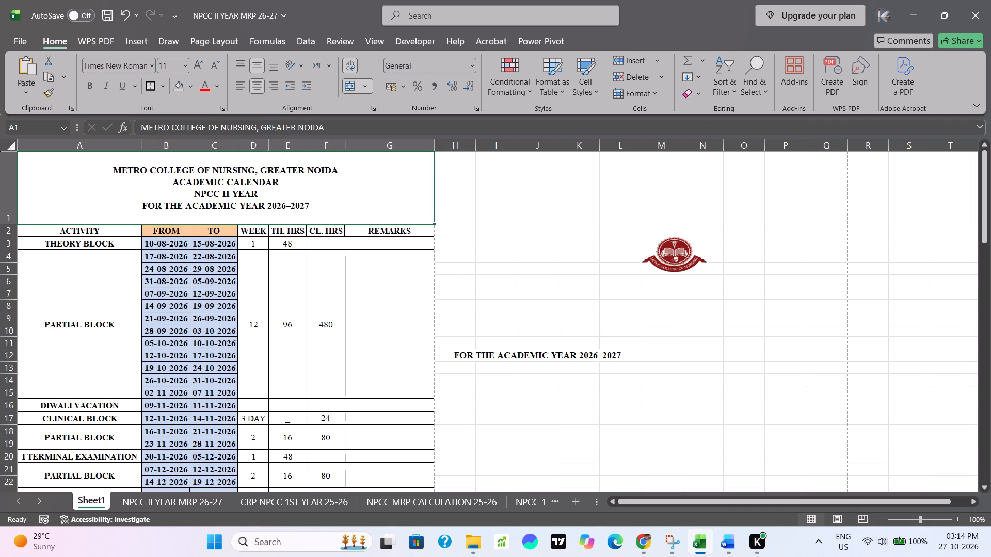
Shorten the fourth line of the A1 title block to read ACADEMIC YEAR 2026–2027.
{"action": "left_click", "coordinate": [187, 207]}
{"action": "double_click", "coordinate": [187, 207]}
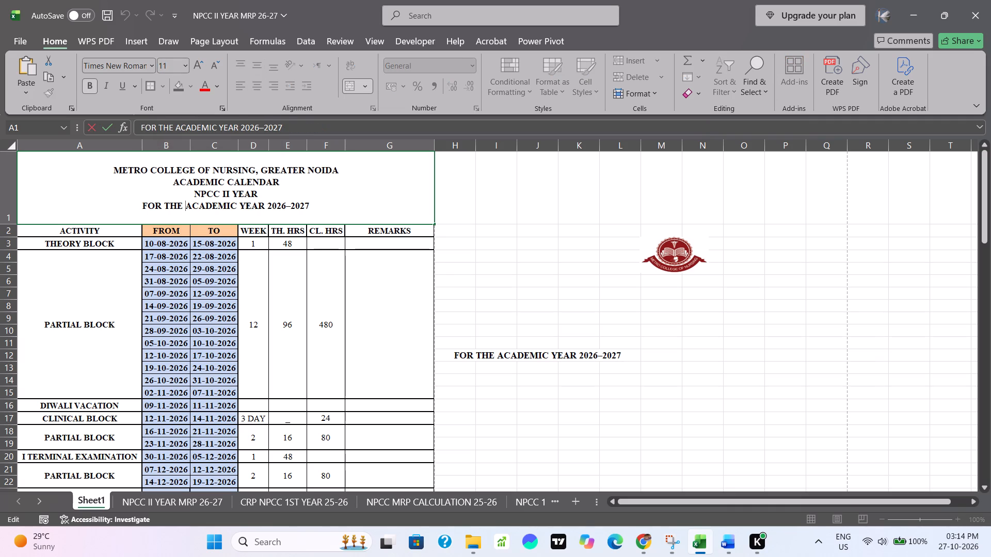
{"action": "key", "text": "BackSpace"}
{"action": "key", "text": "BackSpace"}
{"action": "key", "text": "BackSpace"}
{"action": "key", "text": "BackSpace"}
{"action": "key", "text": "BackSpace"}
{"action": "key", "text": "BackSpace"}
{"action": "key", "text": "BackSpace"}
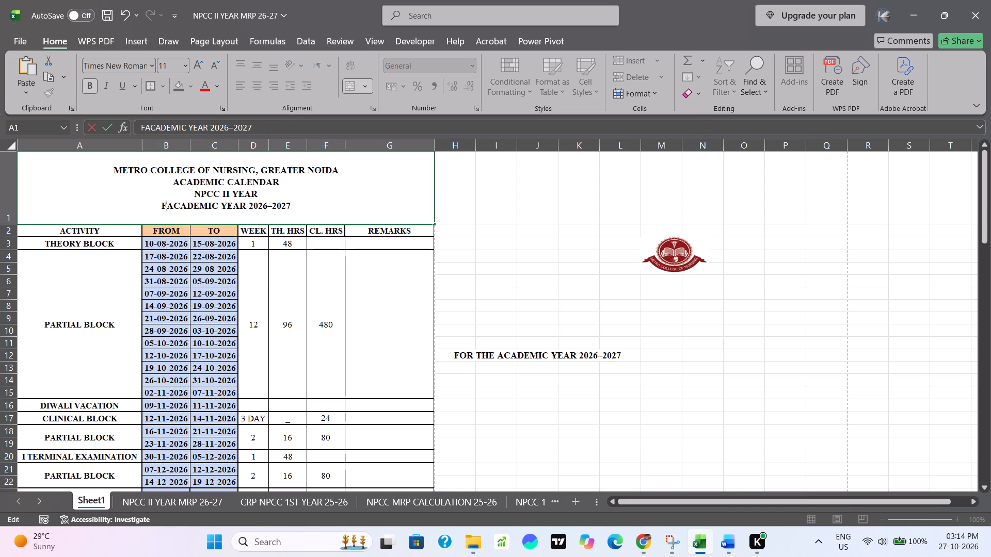
{"action": "key", "text": "BackSpace"}
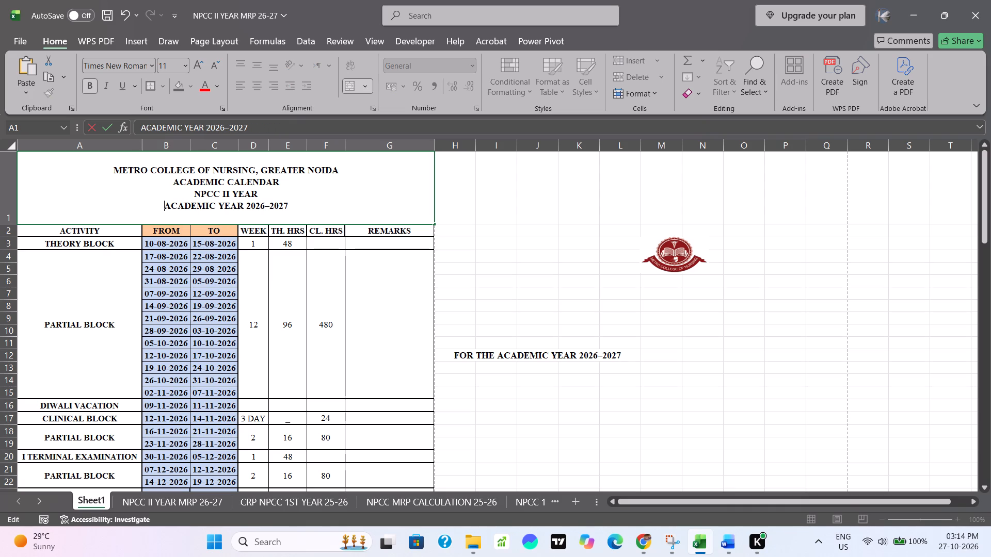
{"action": "left_click", "coordinate": [676, 260]}
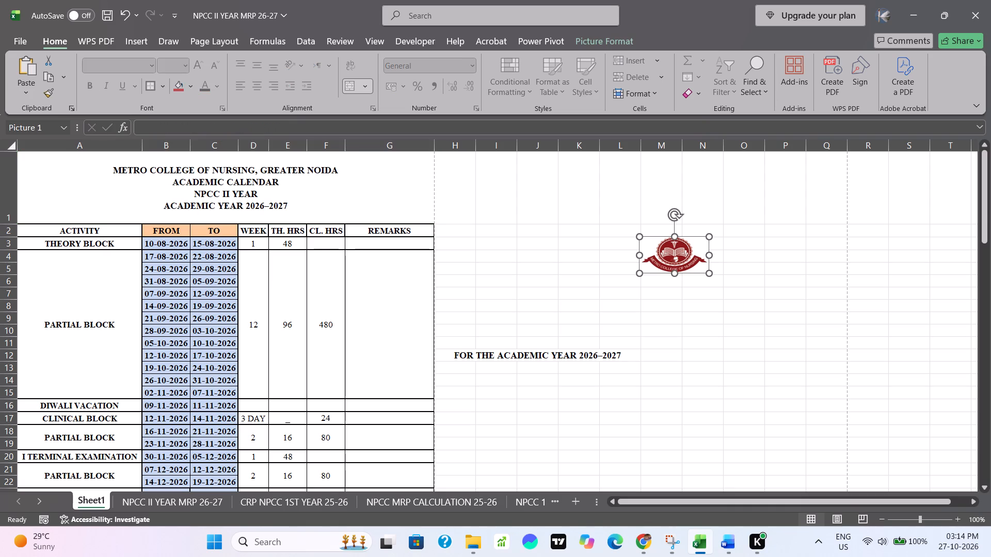
Delete the leftover FOR THE ACADEMIC YEAR 2026–2027 text from cell J12.
{"action": "left_click", "coordinate": [578, 354]}
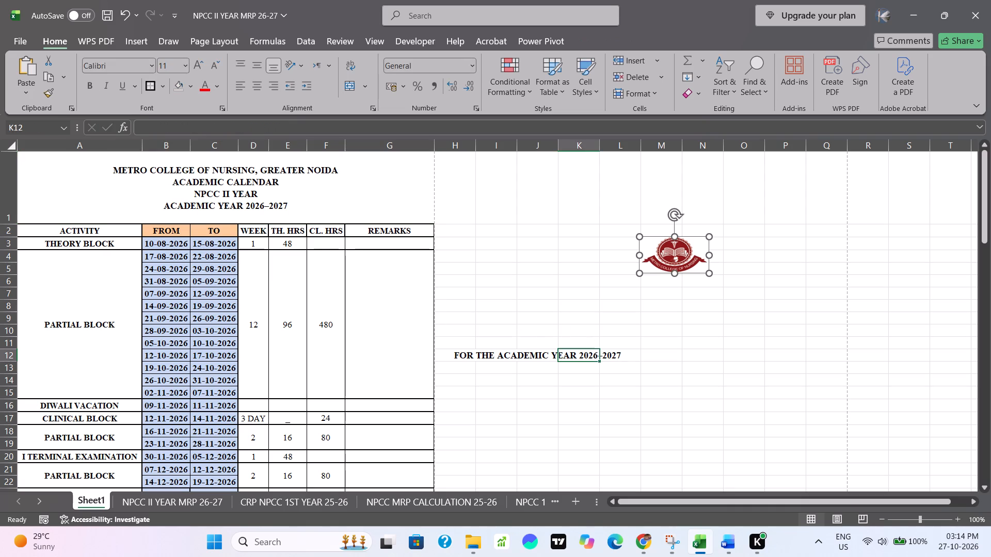
{"action": "left_click", "coordinate": [544, 362]}
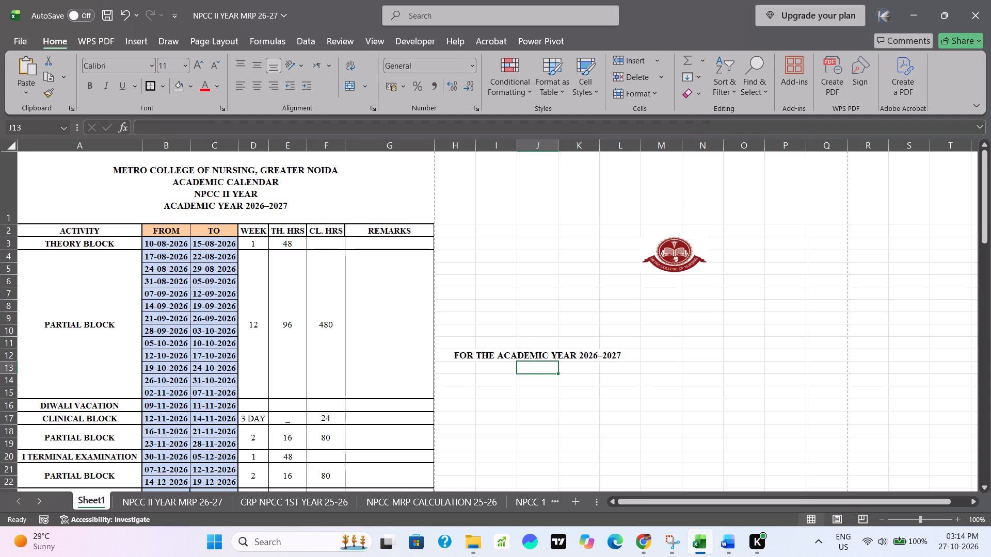
{"action": "left_click", "coordinate": [537, 356]}
{"action": "key", "text": "Delete"}
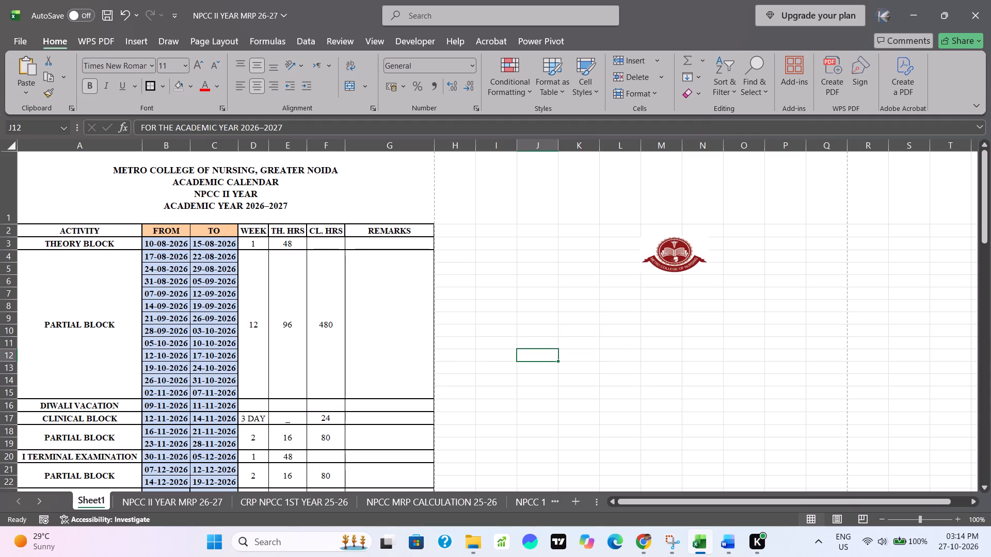
Move the college logo into row 1, placing it to the left of the title text near column A's edge.
{"action": "left_click", "coordinate": [667, 259]}
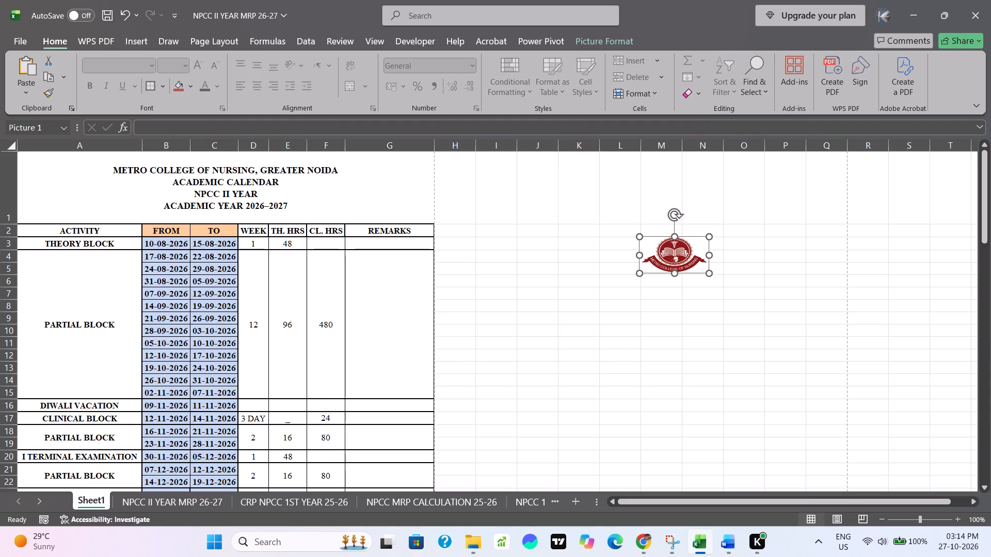
{"action": "left_click_drag", "start_coordinate": [672, 250], "coordinate": [120, 196]}
{"action": "scroll", "coordinate": [189, 214], "scroll_direction": "left", "scroll_amount": 1}
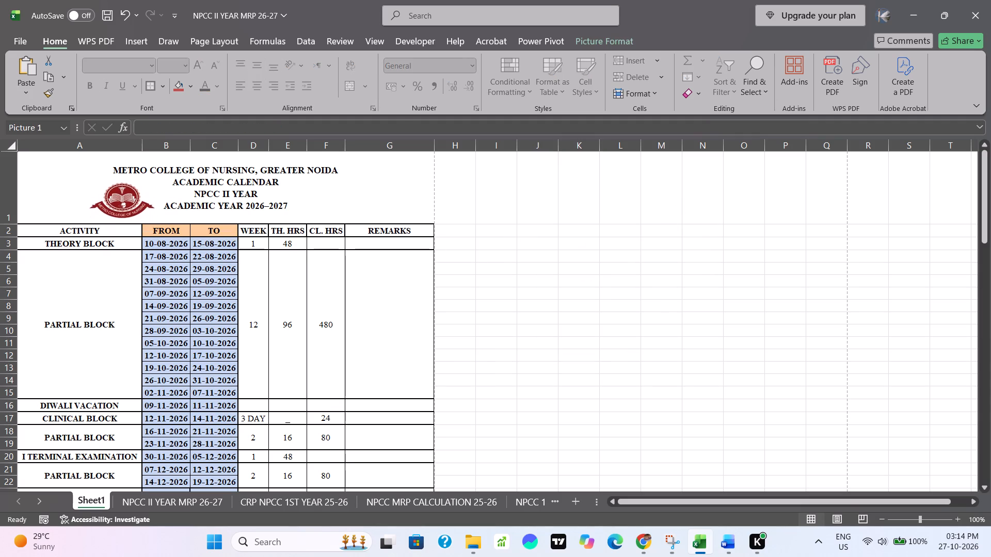
{"action": "left_click_drag", "start_coordinate": [120, 196], "coordinate": [118, 205]}
{"action": "left_click_drag", "start_coordinate": [118, 205], "coordinate": [64, 178]}
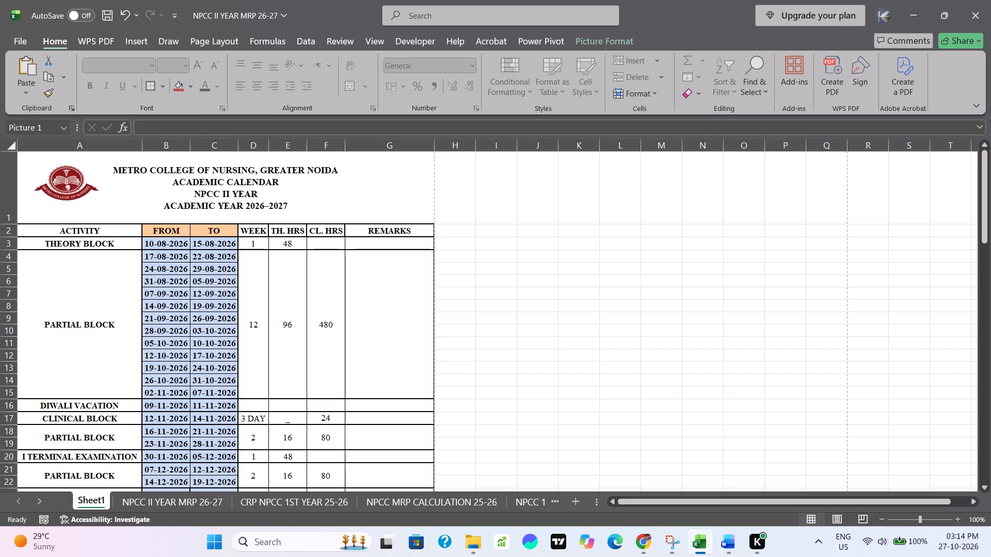
{"action": "left_click_drag", "start_coordinate": [64, 178], "coordinate": [56, 179]}
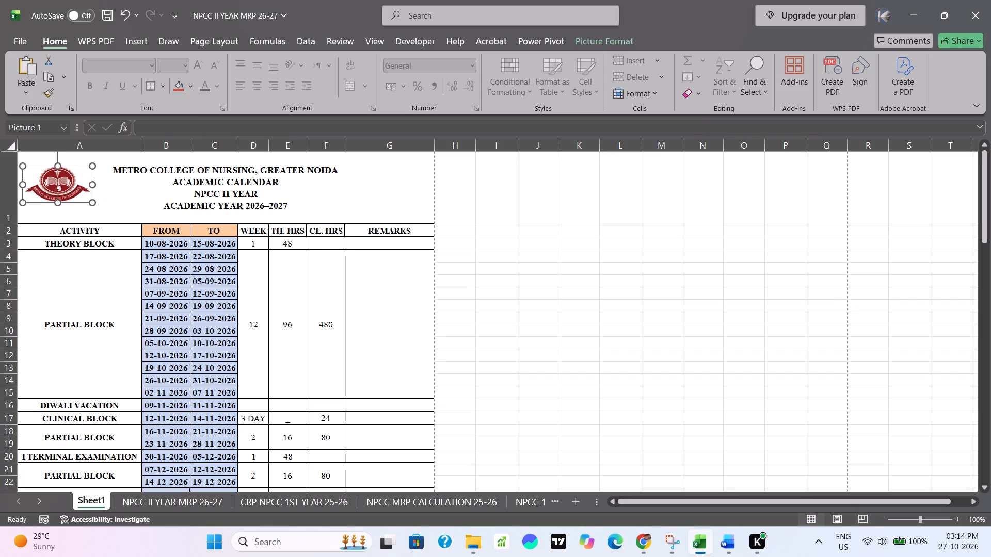
Enlarge the logo to about 2.65 cm high and 3.94 cm wide, shifting it up to fit within row 1.
{"action": "left_click_drag", "start_coordinate": [57, 201], "coordinate": [59, 217]}
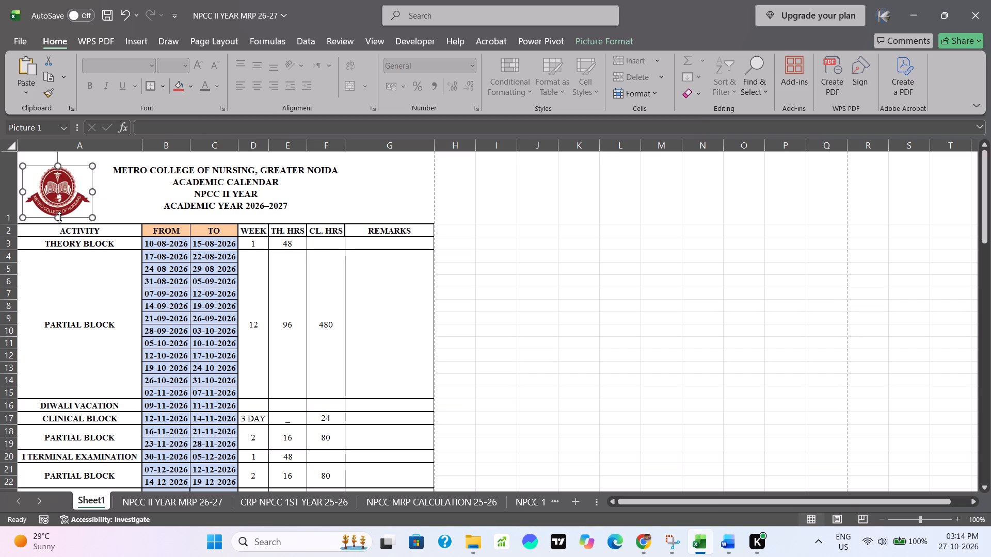
{"action": "left_click_drag", "start_coordinate": [92, 192], "coordinate": [100, 192]}
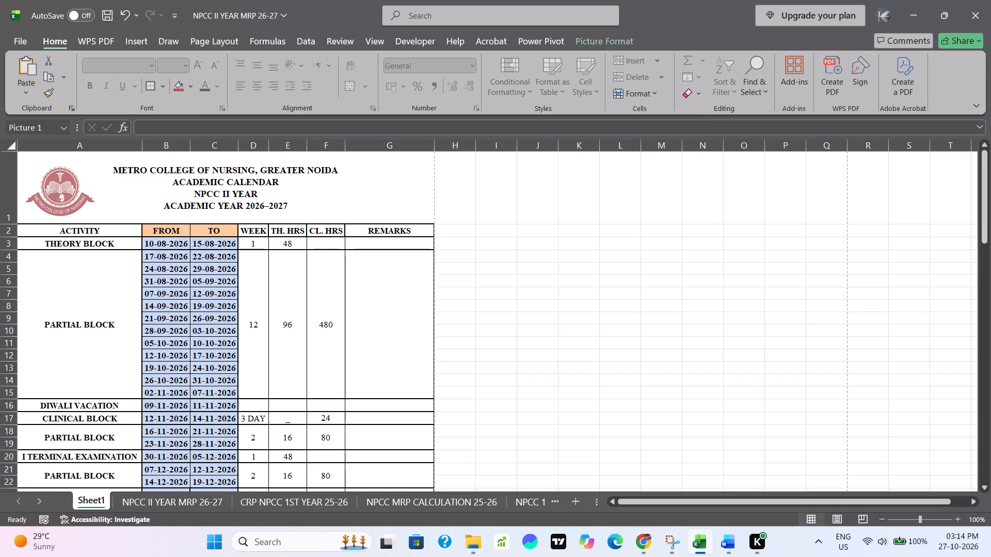
{"action": "left_click_drag", "start_coordinate": [100, 192], "coordinate": [101, 193]}
{"action": "left_click_drag", "start_coordinate": [81, 179], "coordinate": [81, 169]}
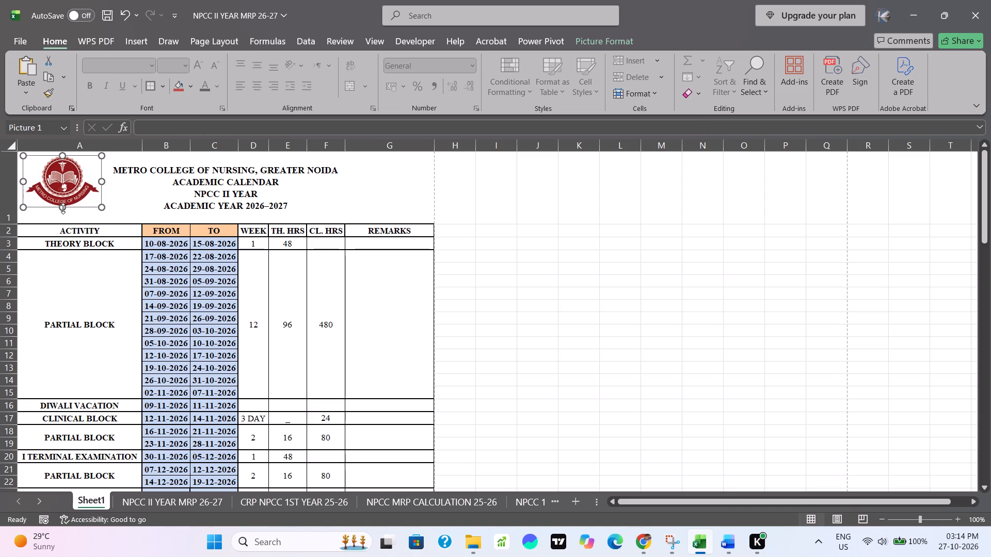
{"action": "left_click_drag", "start_coordinate": [63, 208], "coordinate": [61, 220]}
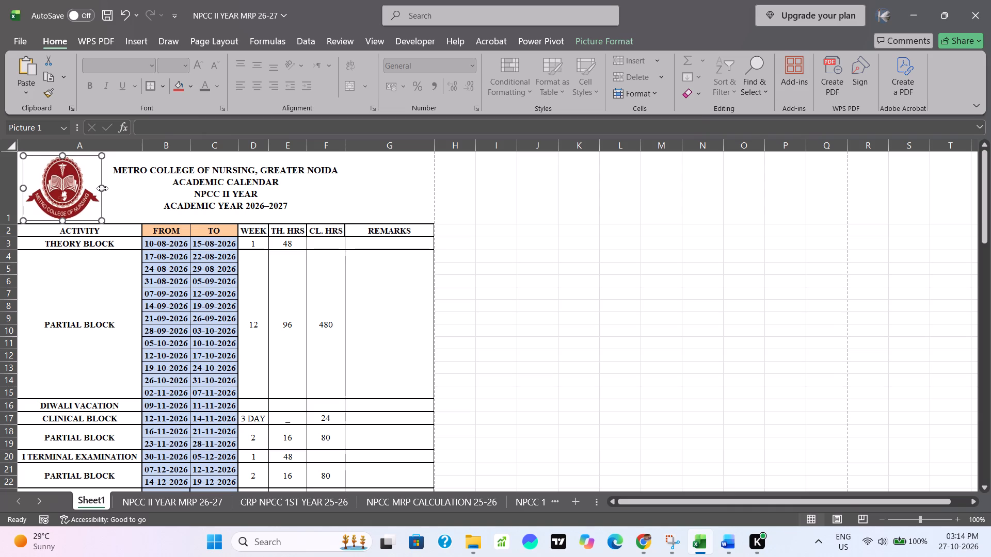
{"action": "left_click_drag", "start_coordinate": [102, 188], "coordinate": [119, 187]}
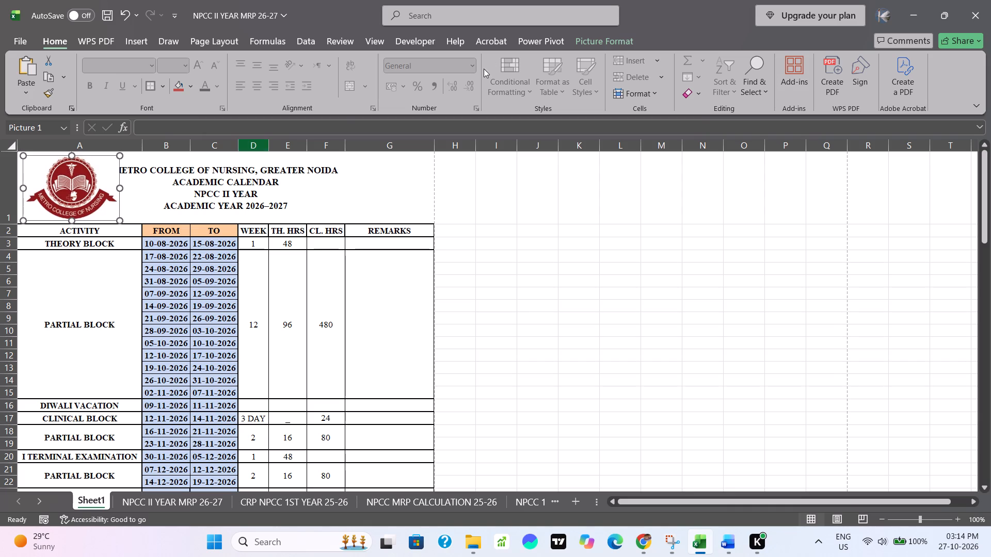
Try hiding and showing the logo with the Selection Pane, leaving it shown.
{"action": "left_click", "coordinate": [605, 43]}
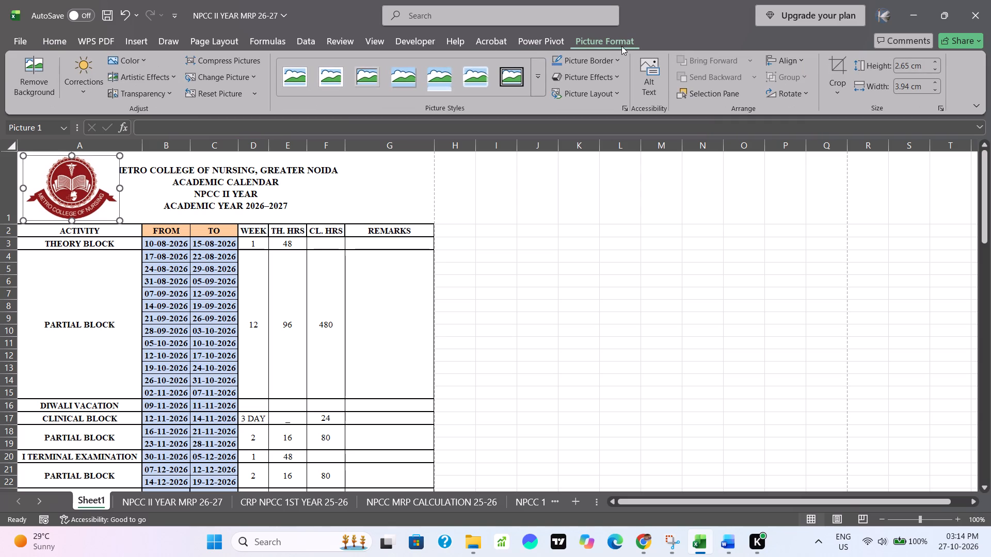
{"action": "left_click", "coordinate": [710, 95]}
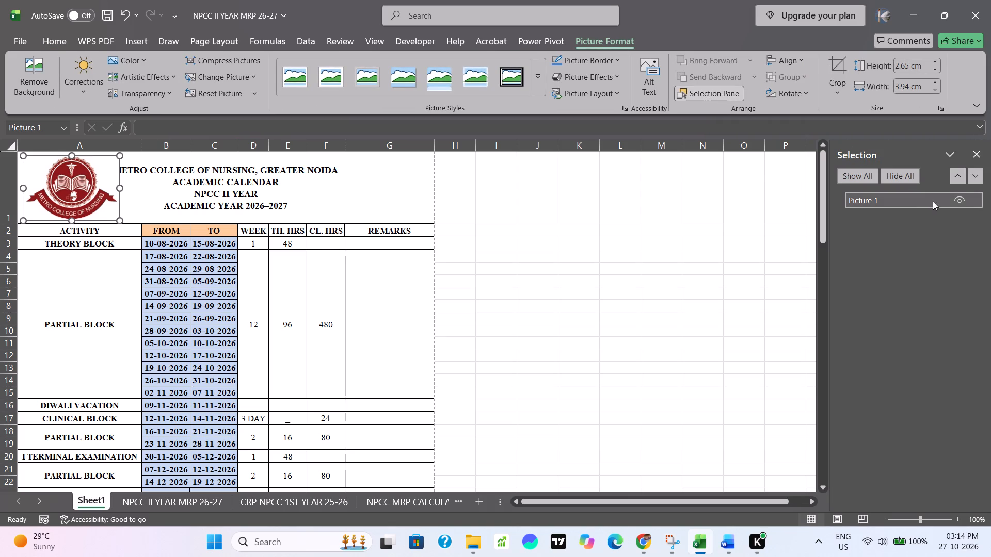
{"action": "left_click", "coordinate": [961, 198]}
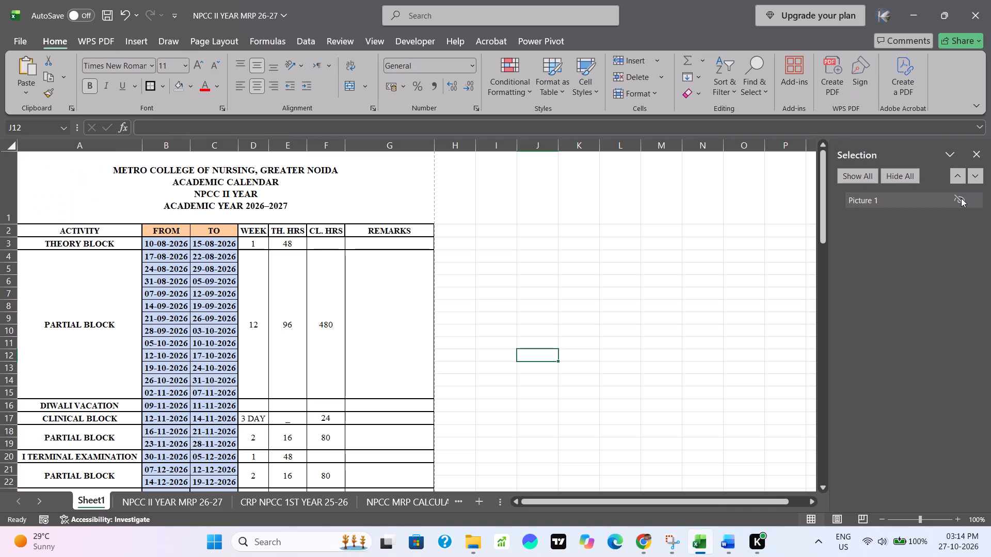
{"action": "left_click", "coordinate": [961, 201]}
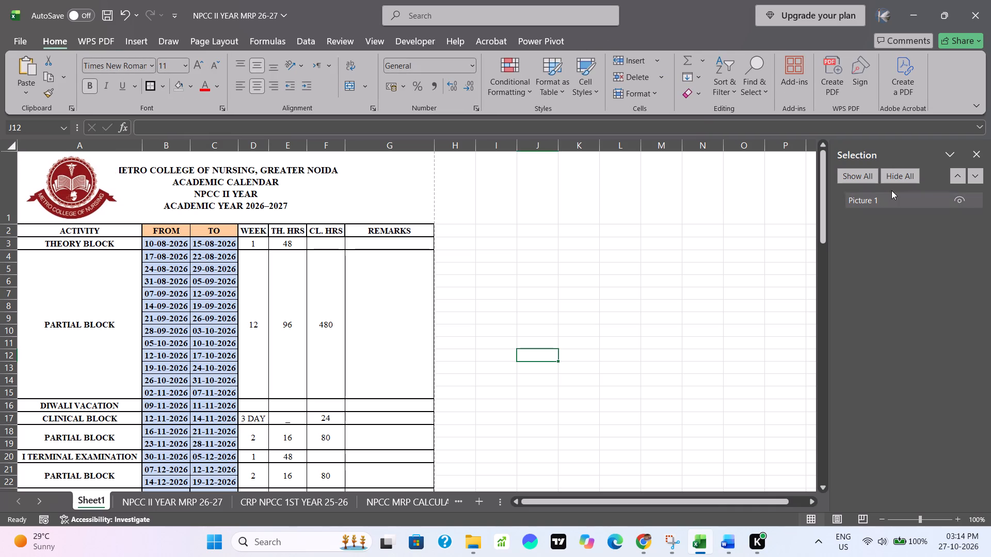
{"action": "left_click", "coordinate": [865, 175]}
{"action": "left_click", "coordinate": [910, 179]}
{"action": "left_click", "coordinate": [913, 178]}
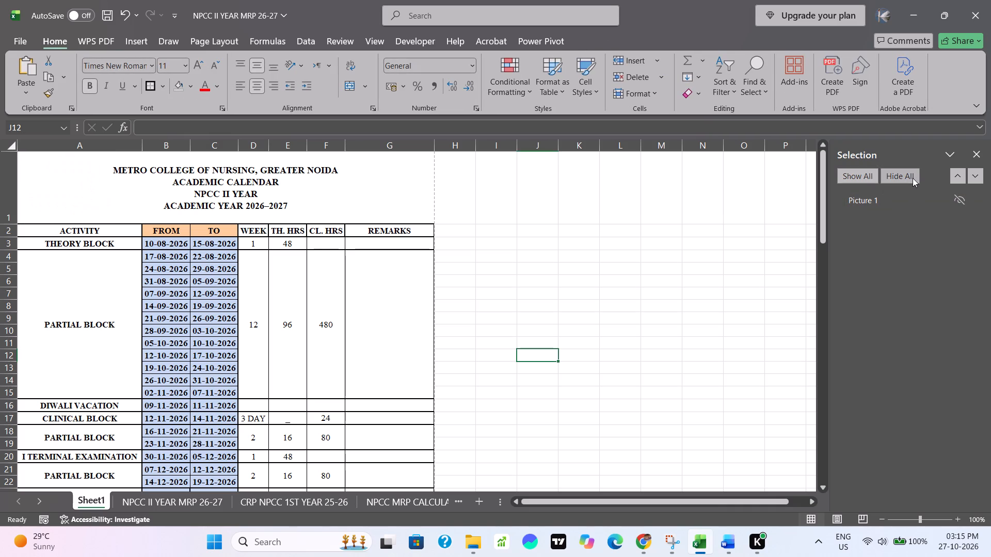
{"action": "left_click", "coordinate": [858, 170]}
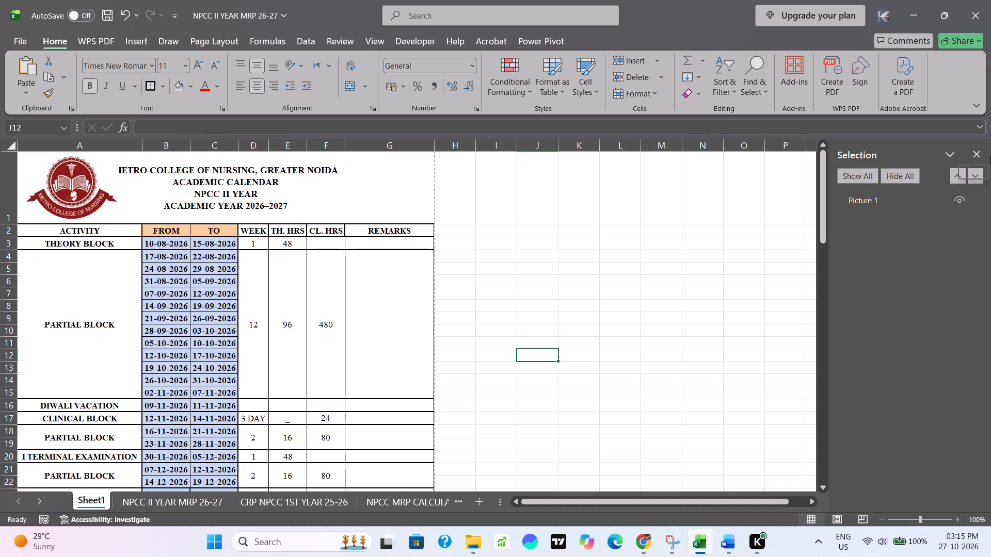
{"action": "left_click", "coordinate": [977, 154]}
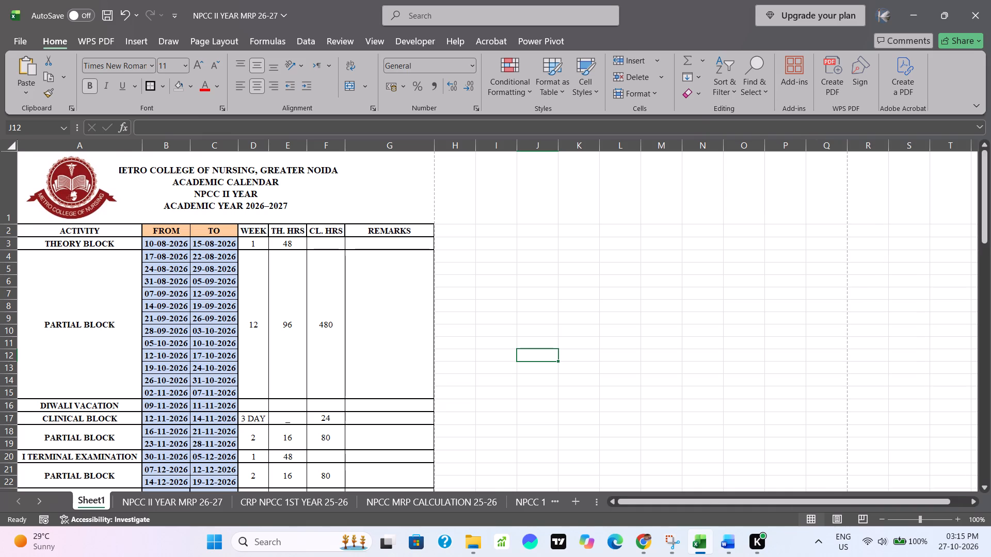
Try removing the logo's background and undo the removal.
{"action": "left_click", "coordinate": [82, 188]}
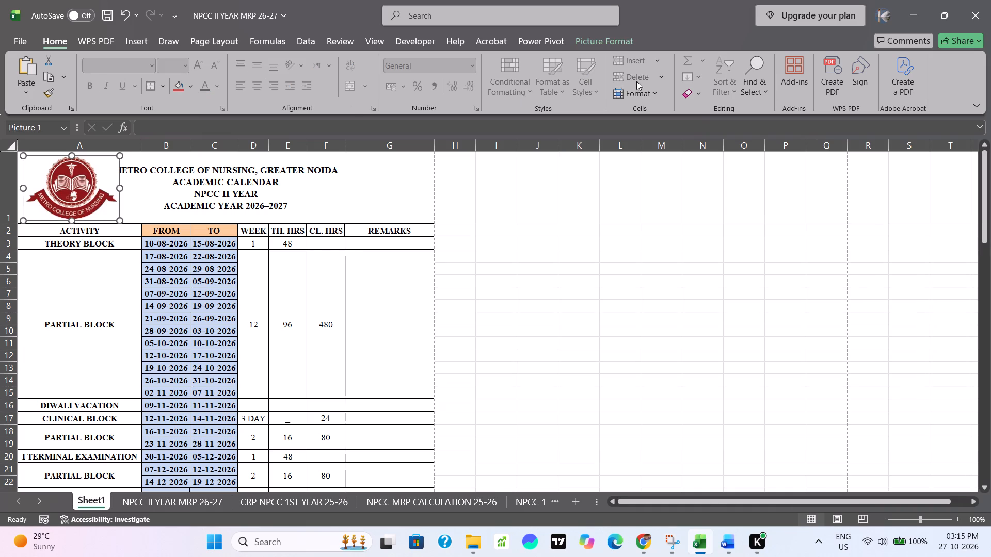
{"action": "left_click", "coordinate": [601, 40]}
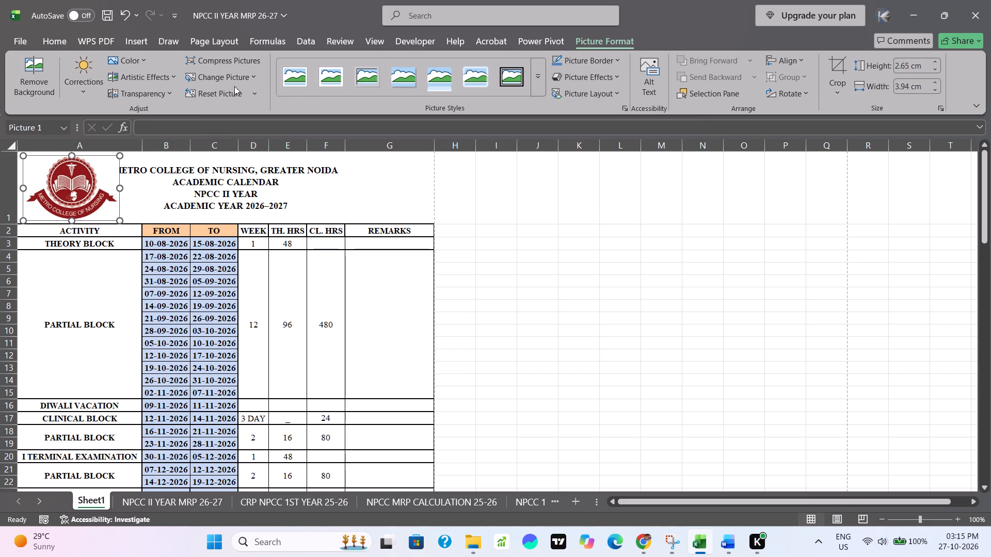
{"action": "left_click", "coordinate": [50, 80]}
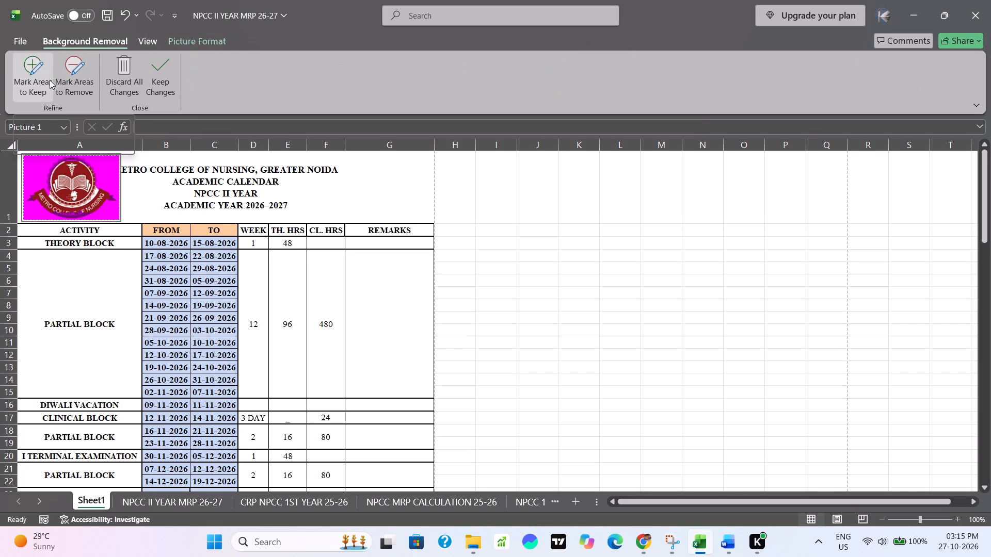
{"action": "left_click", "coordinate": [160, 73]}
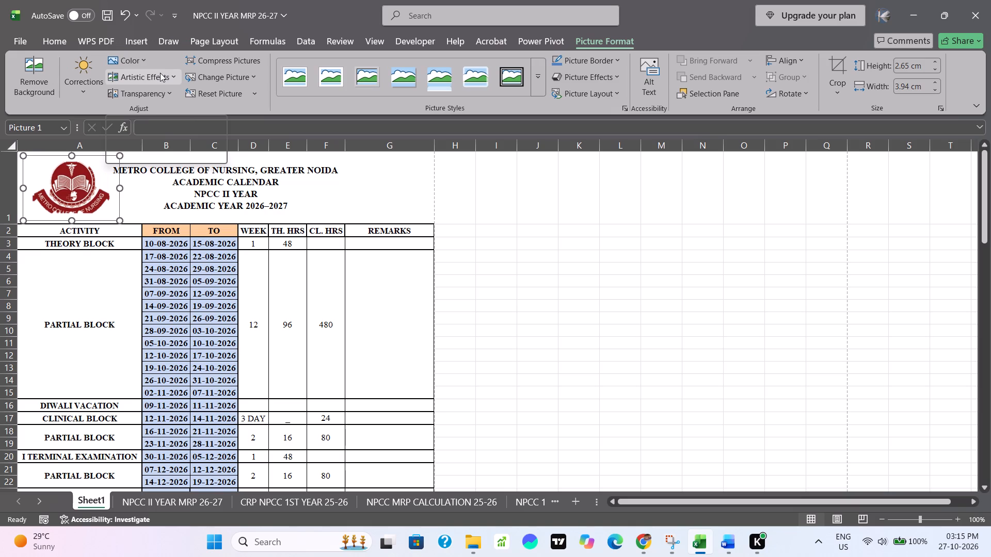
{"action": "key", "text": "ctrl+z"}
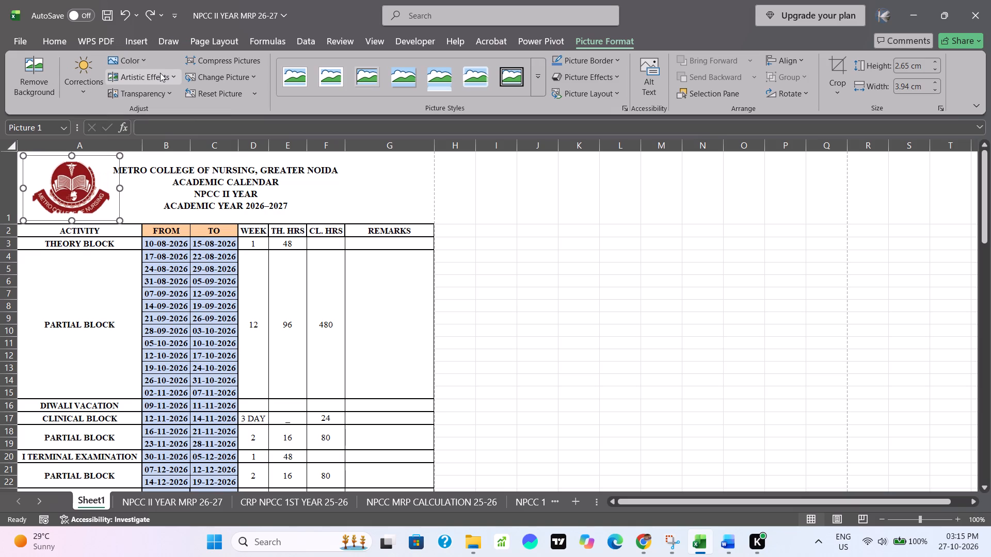
Turn on Snap to Shape for the selected logo and toggle the Snap to Grid option.
{"action": "left_click", "coordinate": [116, 169]}
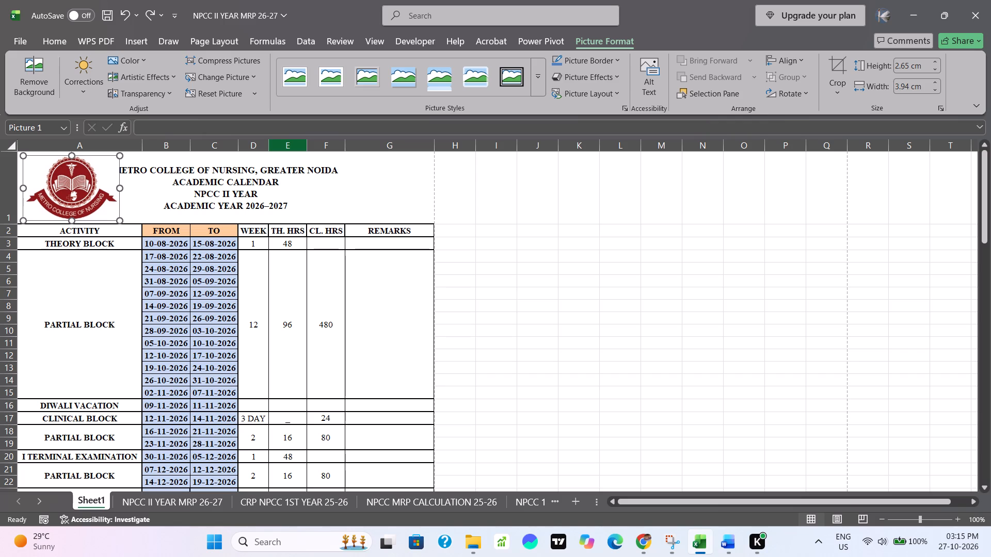
{"action": "left_click", "coordinate": [801, 57]}
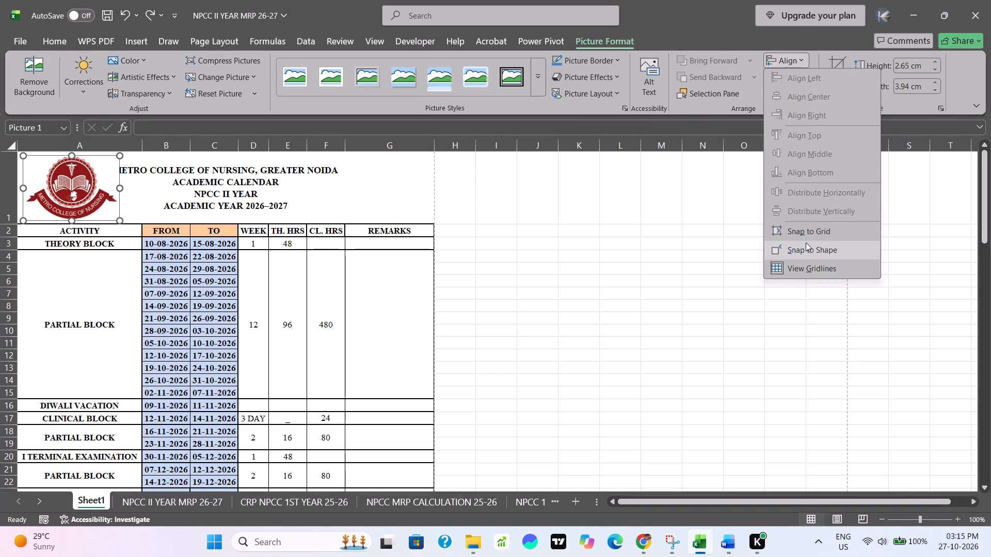
{"action": "left_click", "coordinate": [805, 249]}
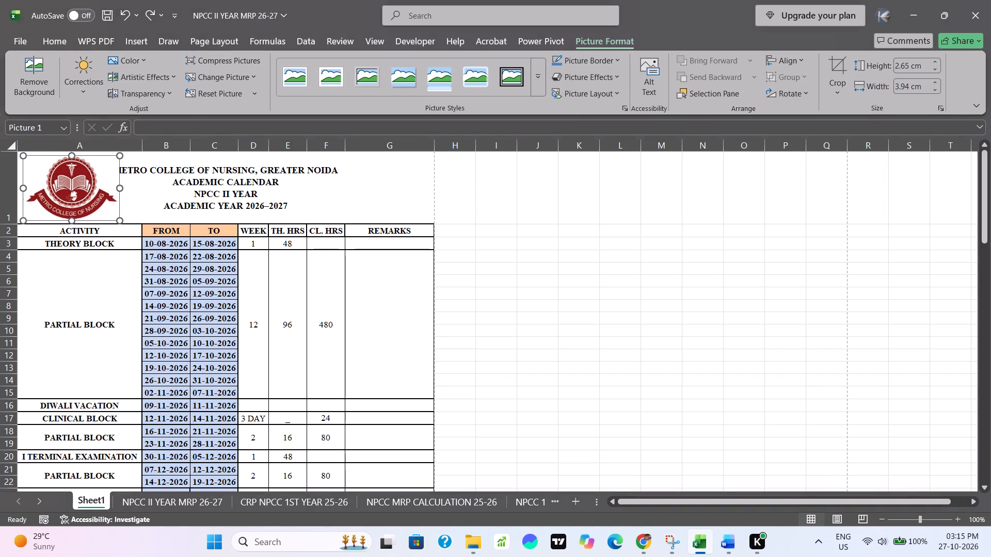
{"action": "left_click", "coordinate": [796, 61]}
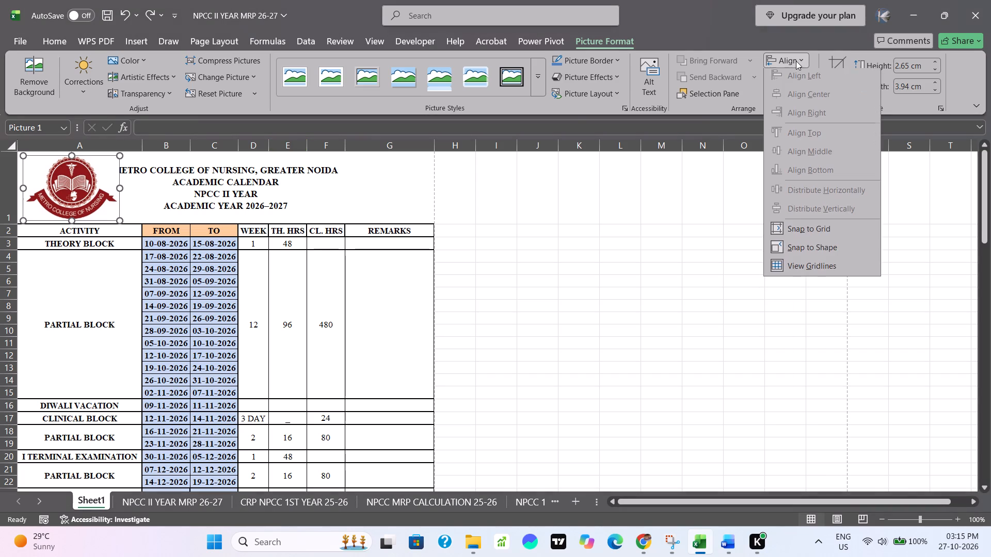
{"action": "left_click", "coordinate": [810, 235]}
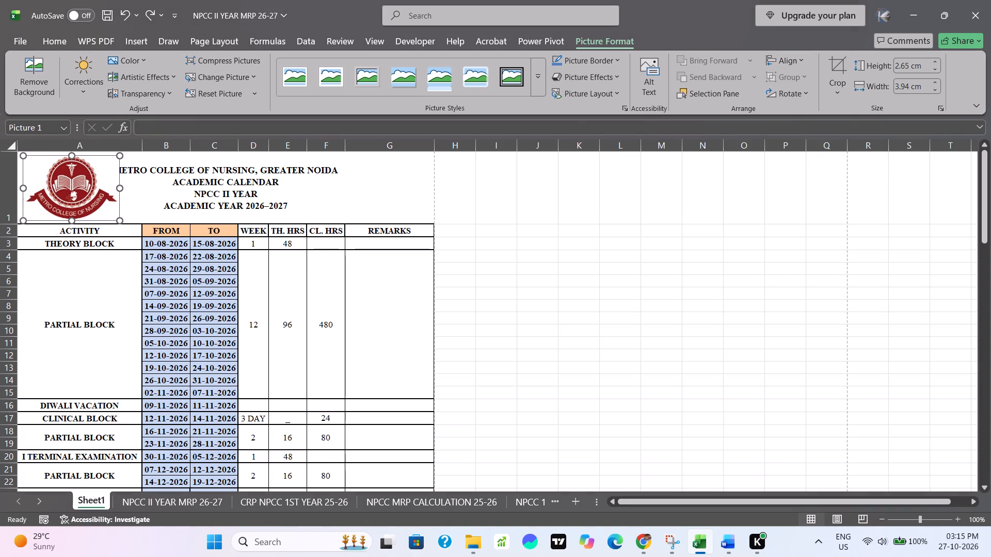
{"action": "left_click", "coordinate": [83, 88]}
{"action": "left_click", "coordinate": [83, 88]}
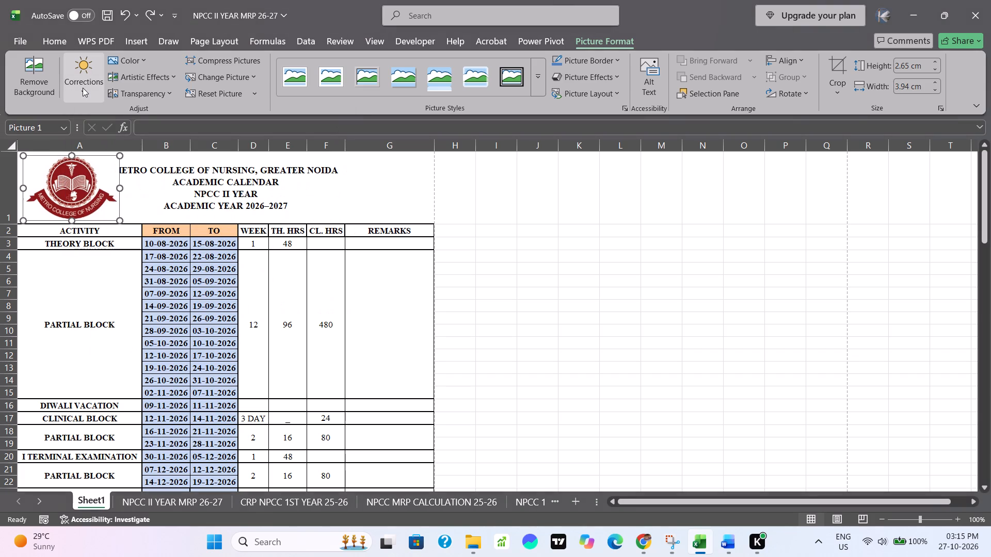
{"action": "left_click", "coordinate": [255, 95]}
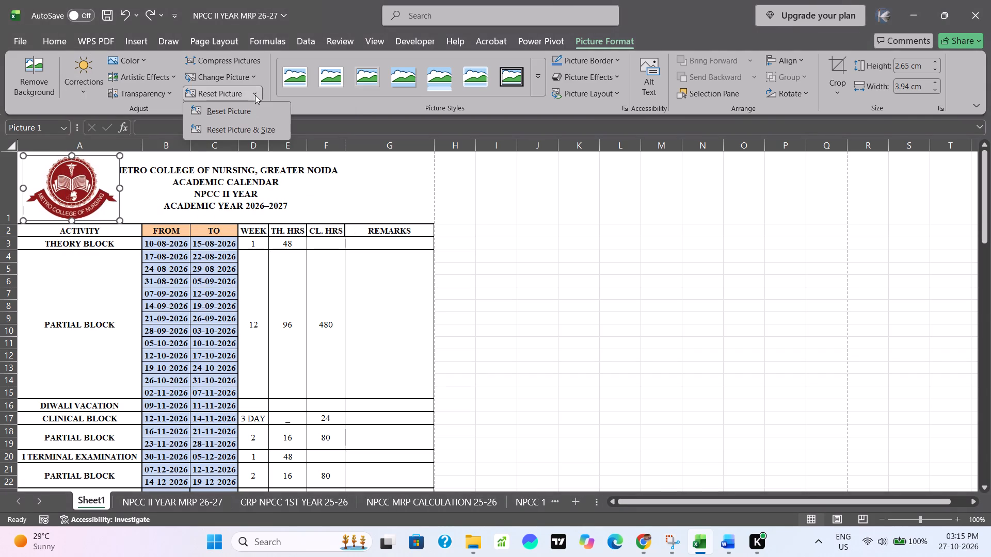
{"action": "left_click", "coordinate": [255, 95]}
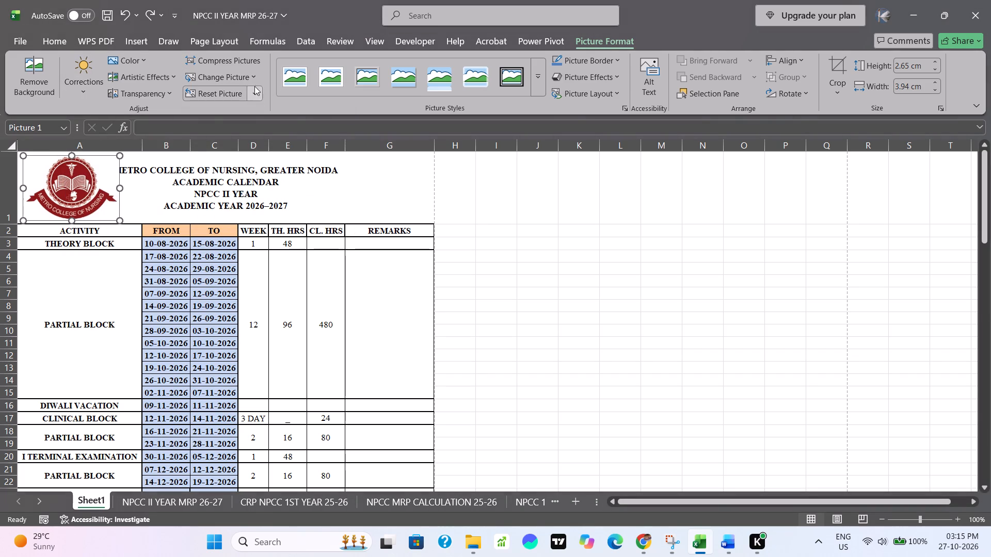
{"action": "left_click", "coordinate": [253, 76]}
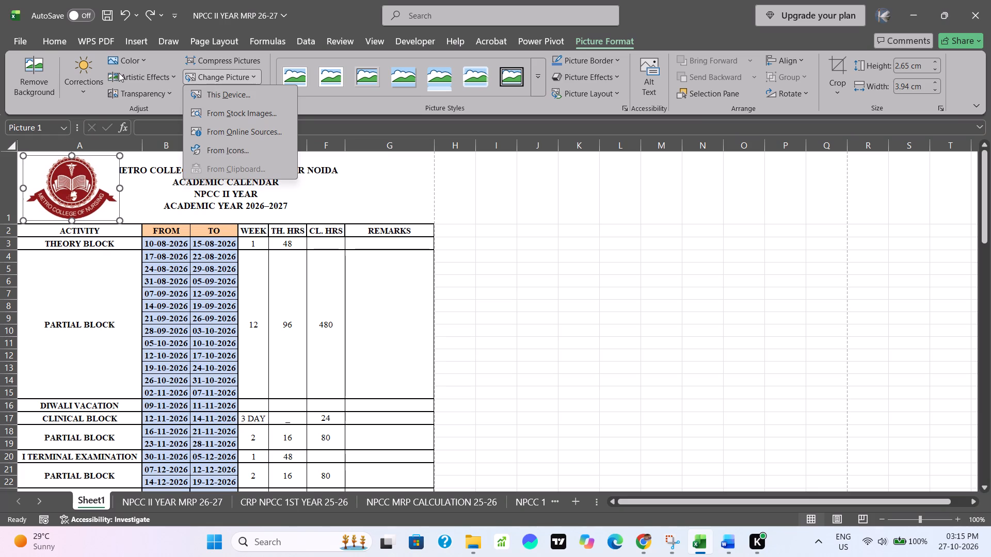
Start background removal on the logo and mark the seal's scalloped outer rim as an area to keep.
{"action": "left_click", "coordinate": [32, 85]}
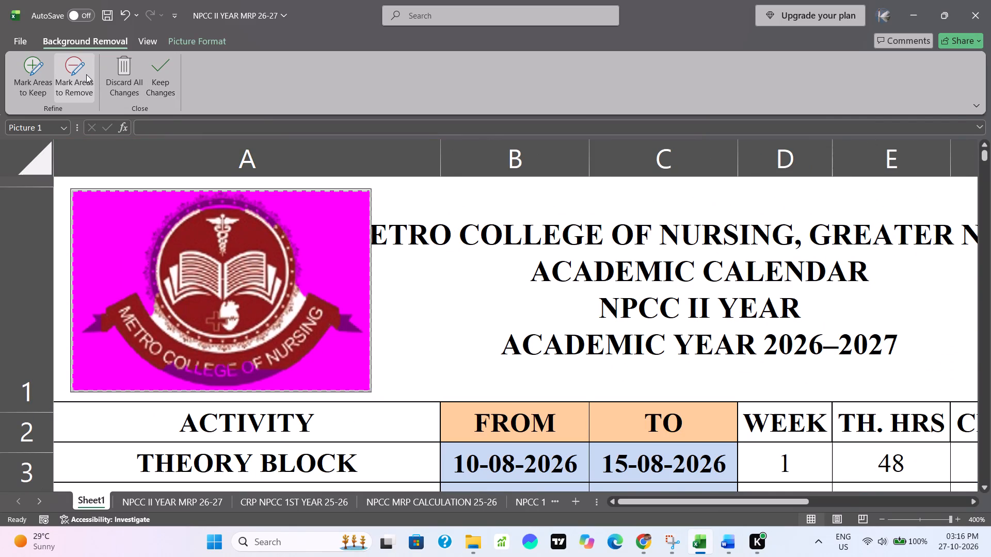
{"action": "left_click", "coordinate": [38, 70]}
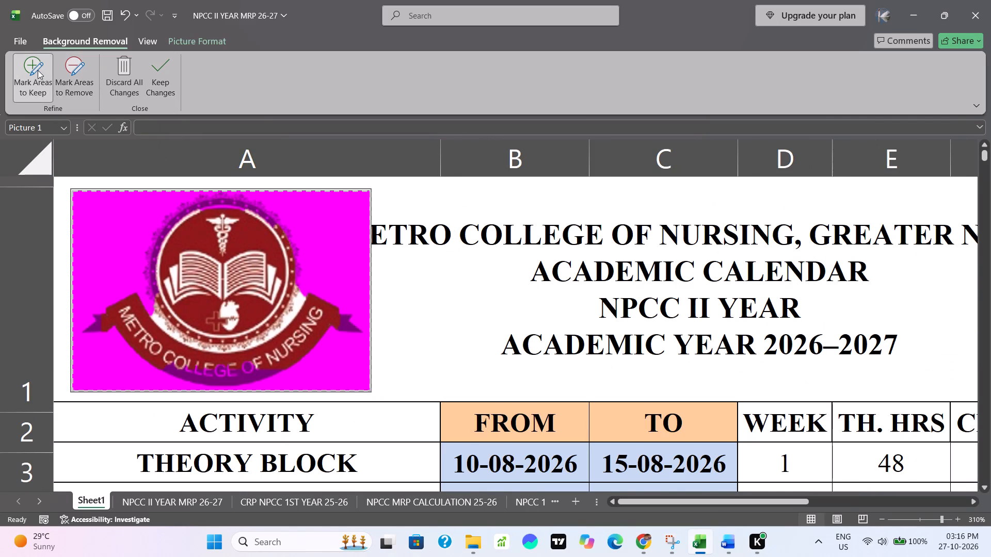
{"action": "left_click", "coordinate": [298, 281]}
{"action": "left_click_drag", "start_coordinate": [298, 281], "coordinate": [268, 216]}
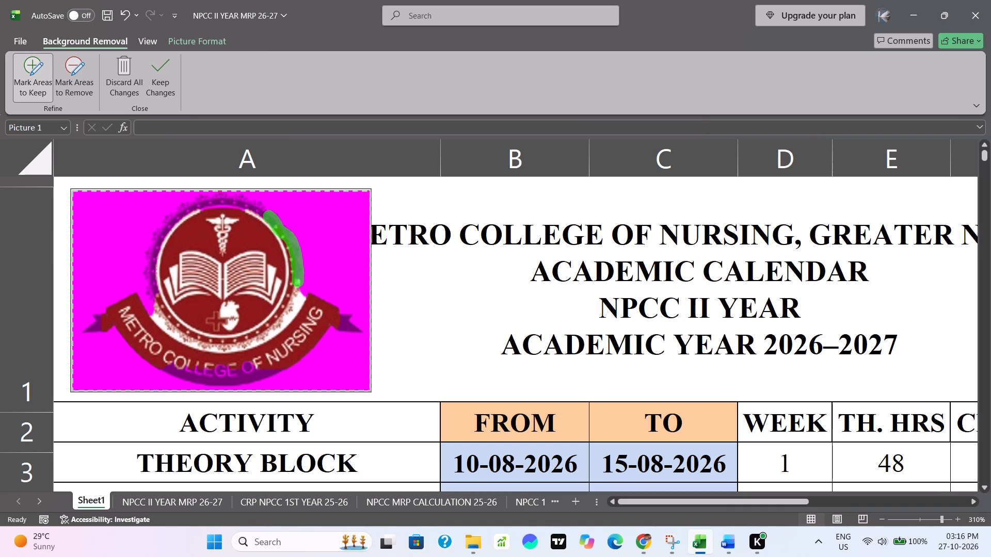
{"action": "left_click_drag", "start_coordinate": [268, 216], "coordinate": [200, 198]}
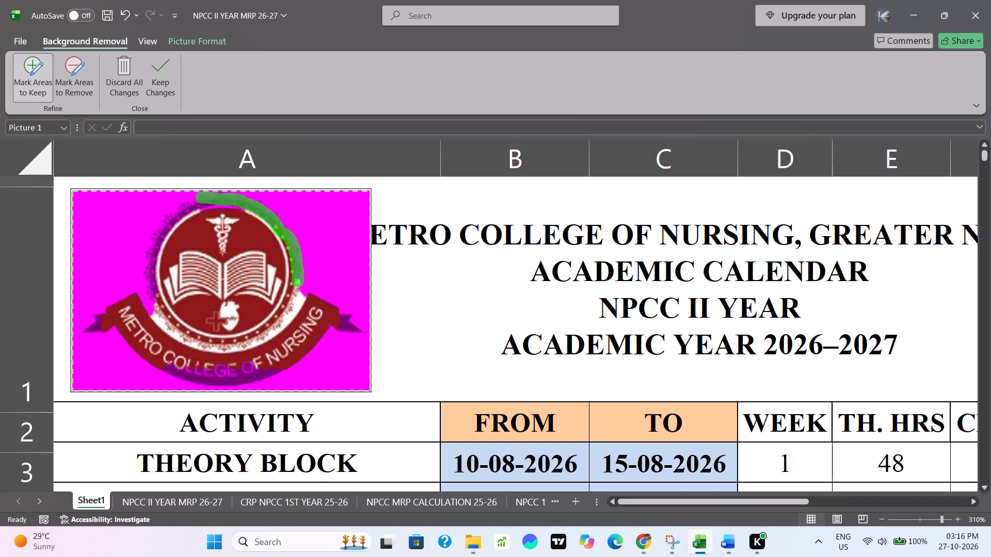
{"action": "left_click_drag", "start_coordinate": [200, 198], "coordinate": [151, 252]}
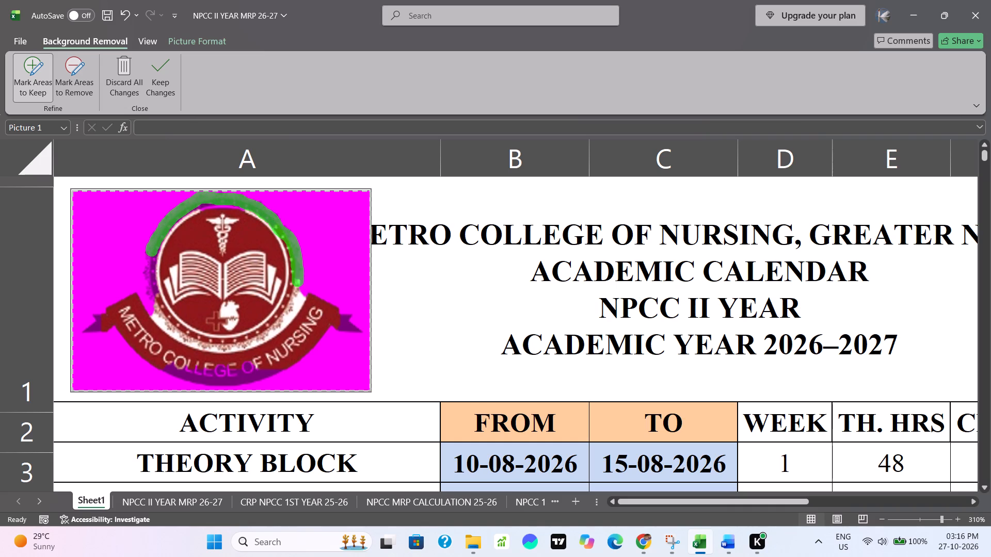
{"action": "left_click_drag", "start_coordinate": [151, 252], "coordinate": [159, 305]}
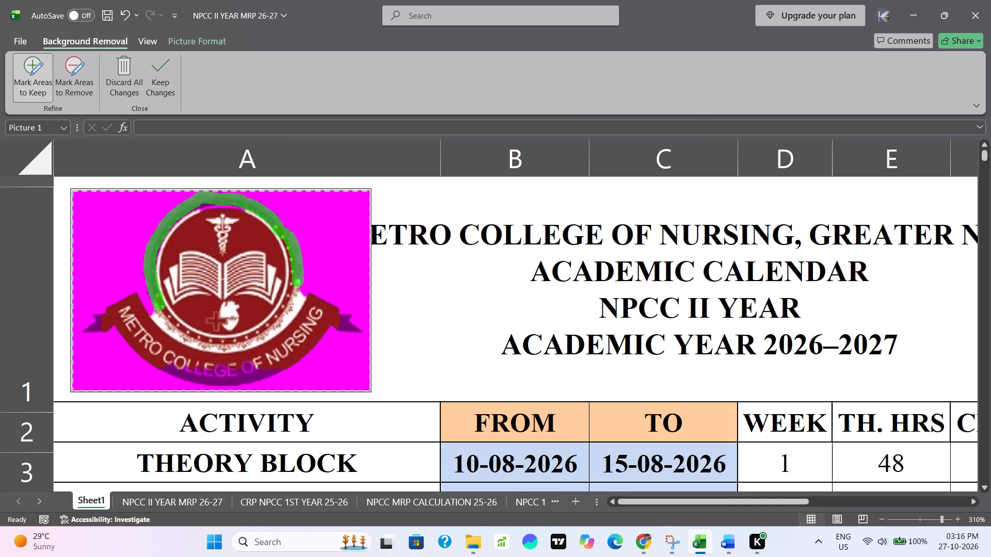
{"action": "left_click_drag", "start_coordinate": [159, 305], "coordinate": [150, 264]}
{"action": "left_click_drag", "start_coordinate": [150, 264], "coordinate": [175, 224]}
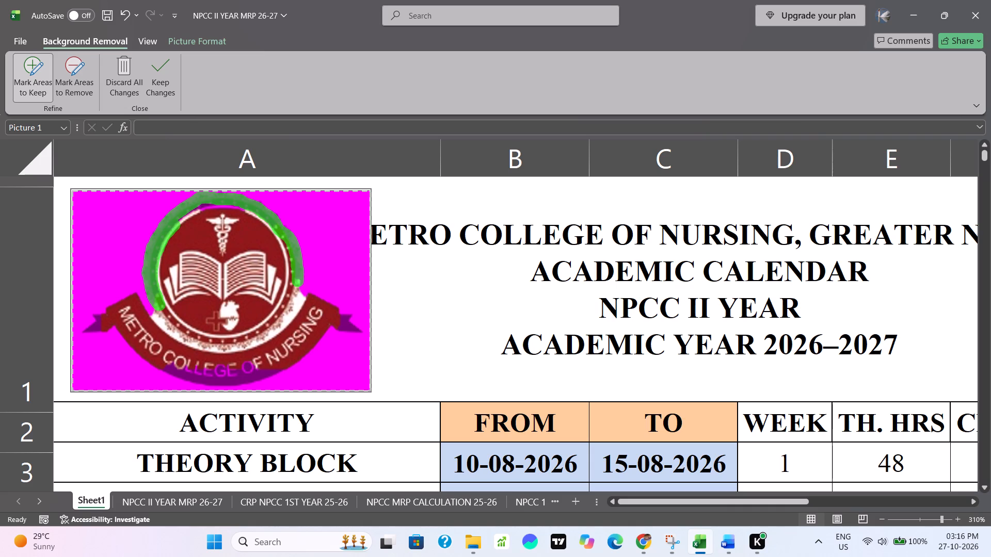
{"action": "left_click_drag", "start_coordinate": [175, 224], "coordinate": [266, 214]}
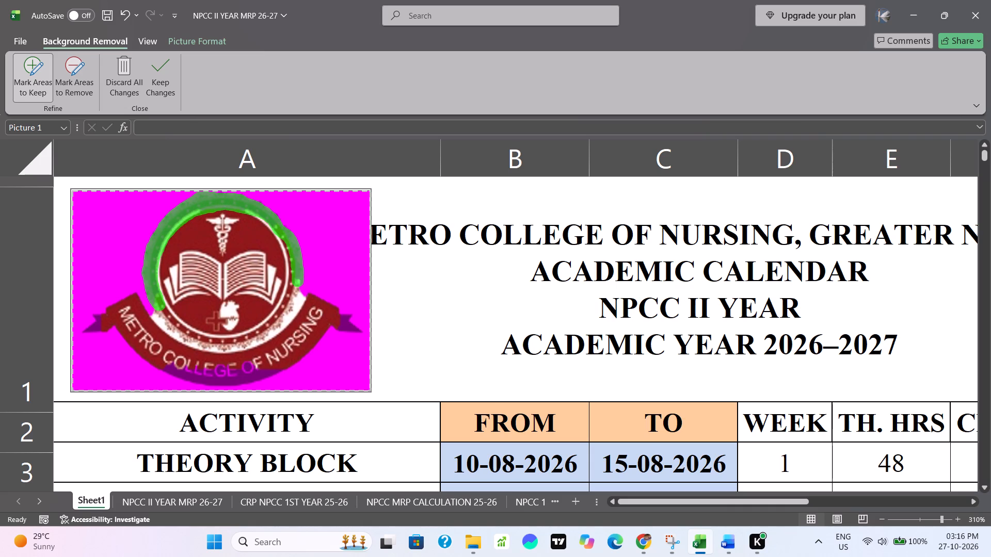
{"action": "left_click_drag", "start_coordinate": [266, 214], "coordinate": [237, 194]}
{"action": "left_click_drag", "start_coordinate": [237, 194], "coordinate": [289, 241]}
{"action": "left_click_drag", "start_coordinate": [289, 241], "coordinate": [313, 300]}
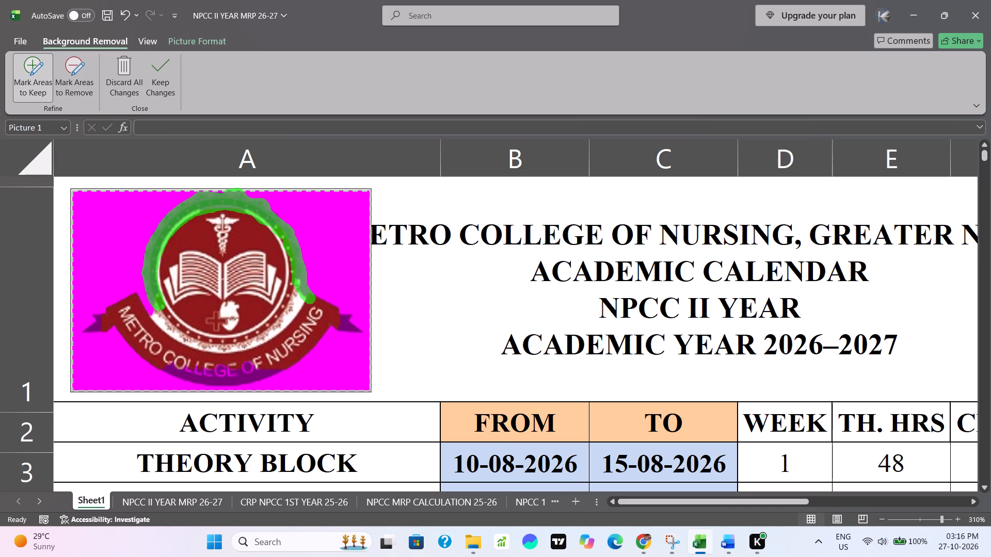
Mark the logo's METRO COLLEGE OF NURSING ribbon, including its lower edge and both tails, as areas to keep.
{"action": "left_click_drag", "start_coordinate": [313, 300], "coordinate": [356, 329]}
{"action": "left_click_drag", "start_coordinate": [356, 329], "coordinate": [297, 355]}
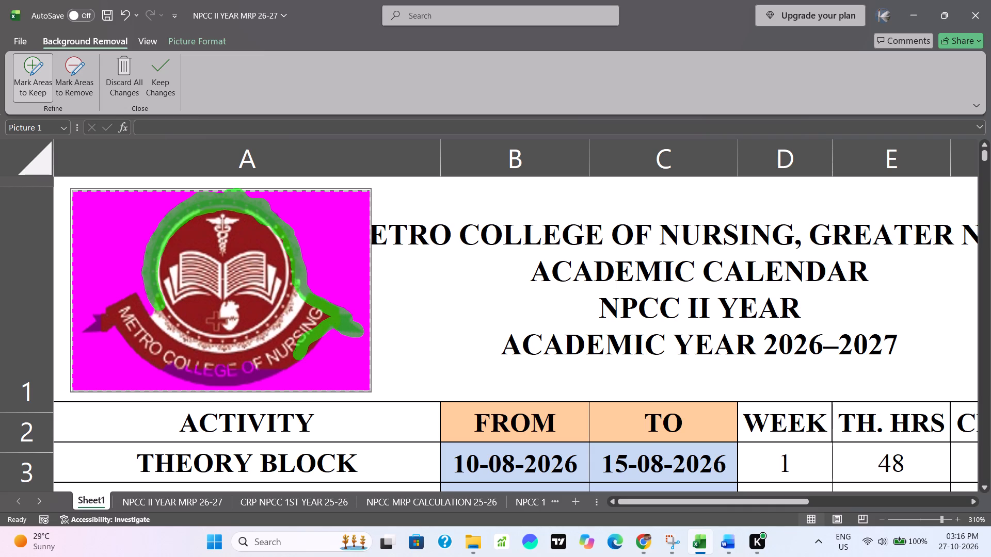
{"action": "left_click_drag", "start_coordinate": [297, 355], "coordinate": [213, 381]}
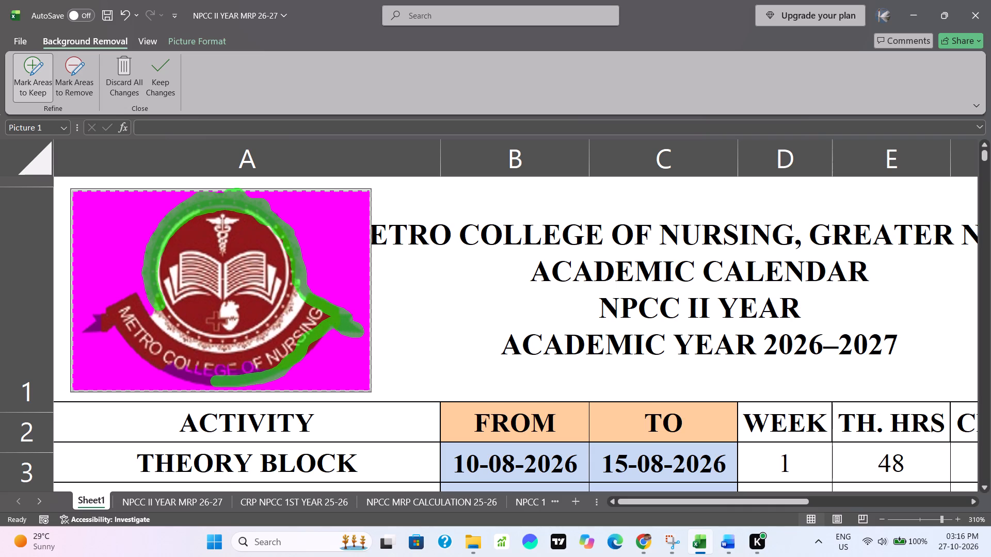
{"action": "left_click_drag", "start_coordinate": [213, 381], "coordinate": [247, 373]}
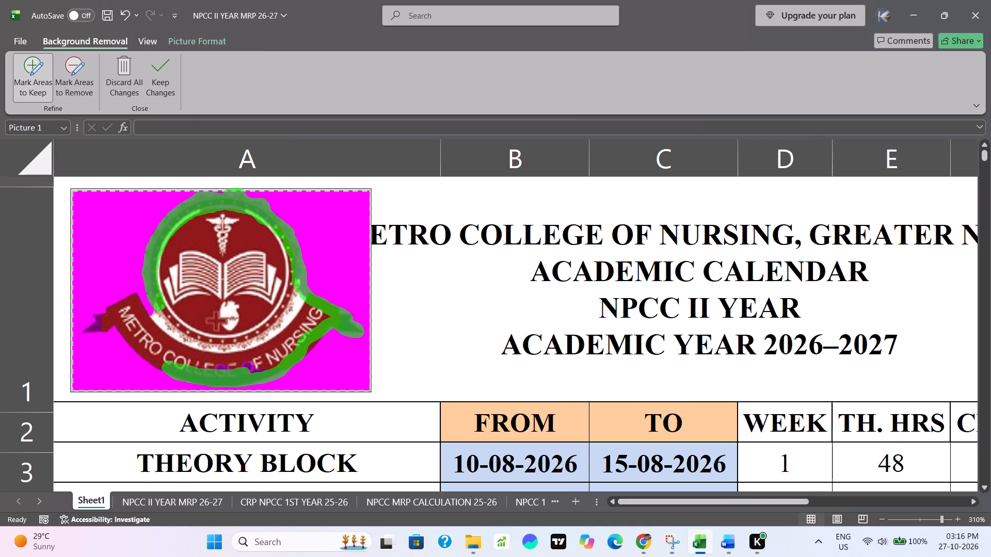
{"action": "left_click_drag", "start_coordinate": [247, 373], "coordinate": [149, 350]}
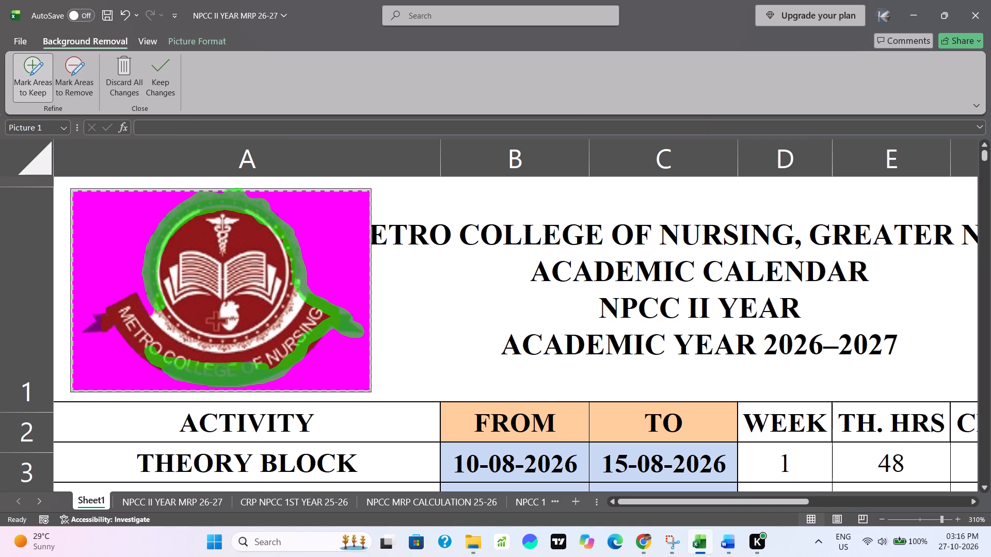
{"action": "left_click_drag", "start_coordinate": [149, 350], "coordinate": [87, 325]}
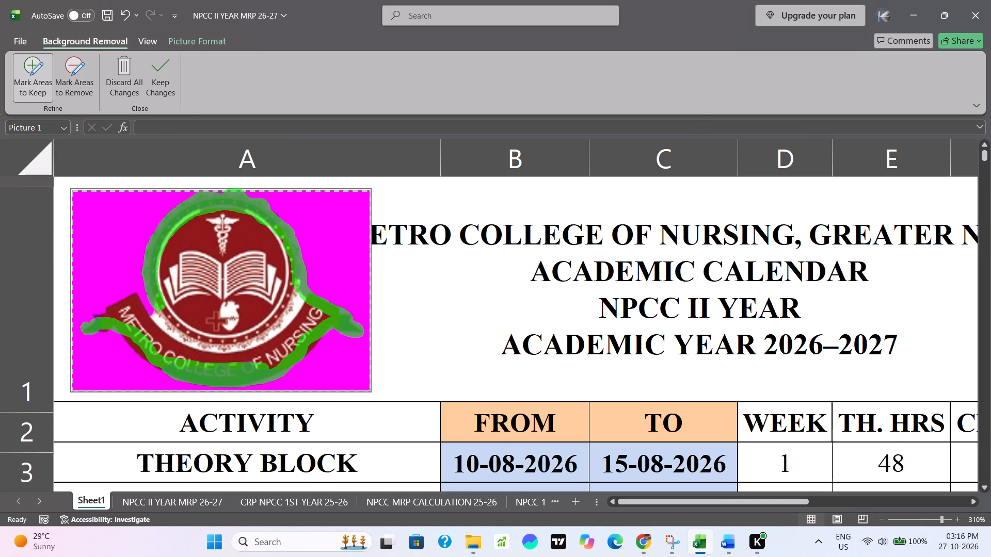
{"action": "left_click_drag", "start_coordinate": [87, 325], "coordinate": [106, 331]}
{"action": "left_click_drag", "start_coordinate": [106, 331], "coordinate": [134, 299]}
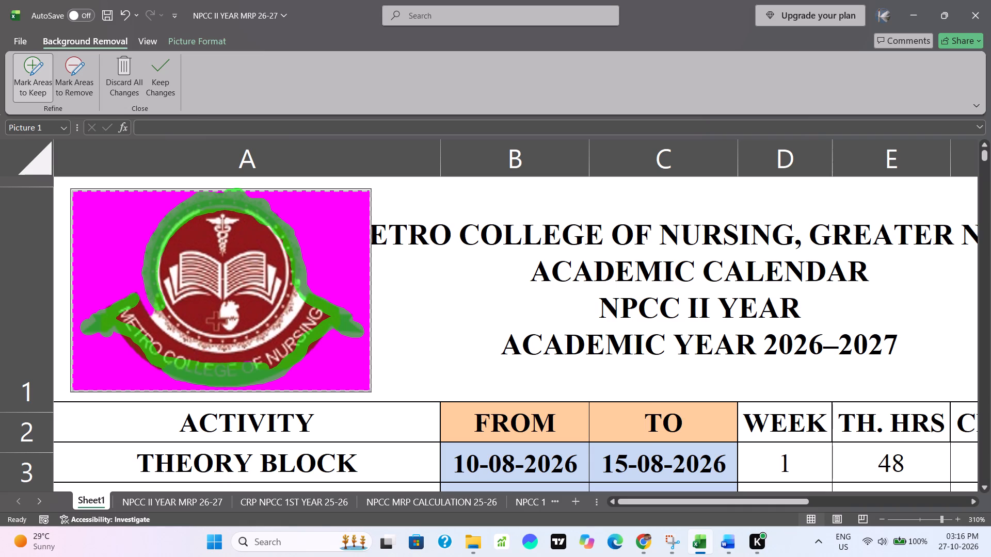
{"action": "left_click_drag", "start_coordinate": [134, 299], "coordinate": [106, 311]}
{"action": "left_click_drag", "start_coordinate": [106, 311], "coordinate": [163, 329]}
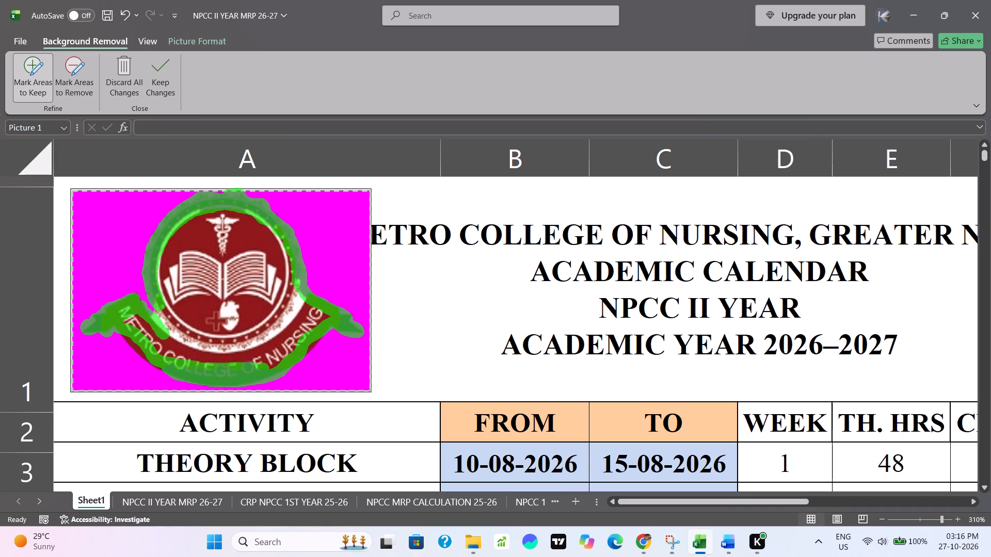
{"action": "left_click_drag", "start_coordinate": [163, 329], "coordinate": [190, 331]}
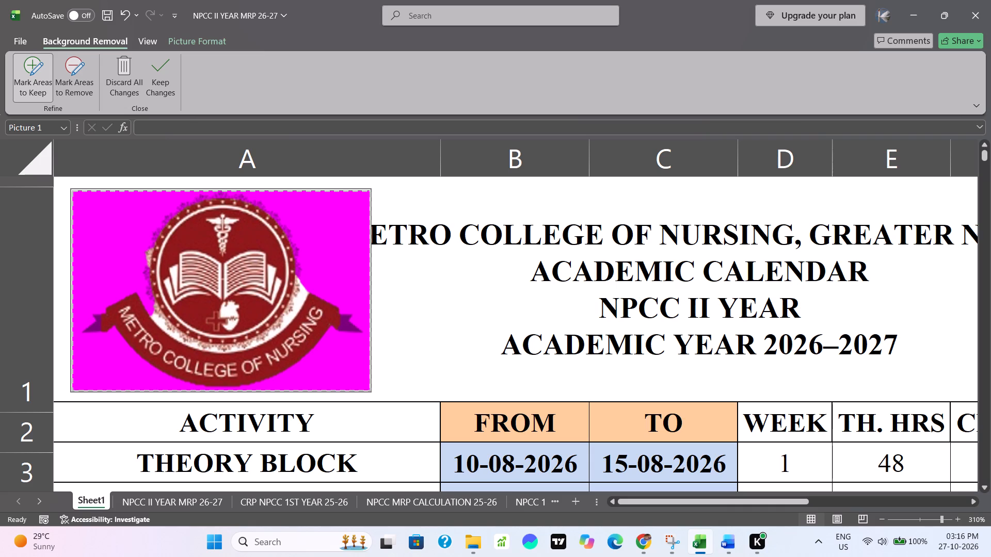
Mark the missed spots along the left side of the seal's scalloped rim as areas to keep.
{"action": "left_click", "coordinate": [153, 300]}
{"action": "left_click", "coordinate": [152, 278]}
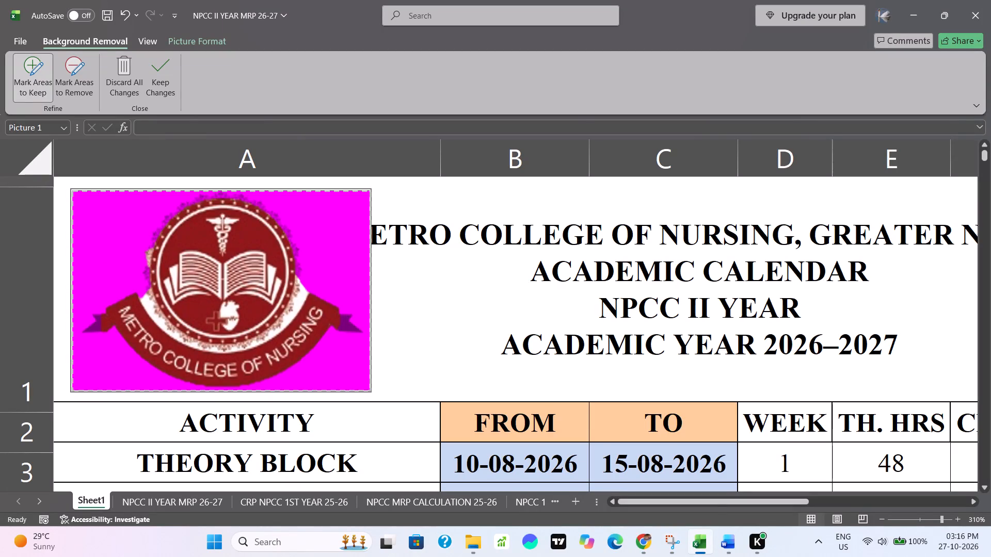
{"action": "left_click", "coordinate": [149, 275]}
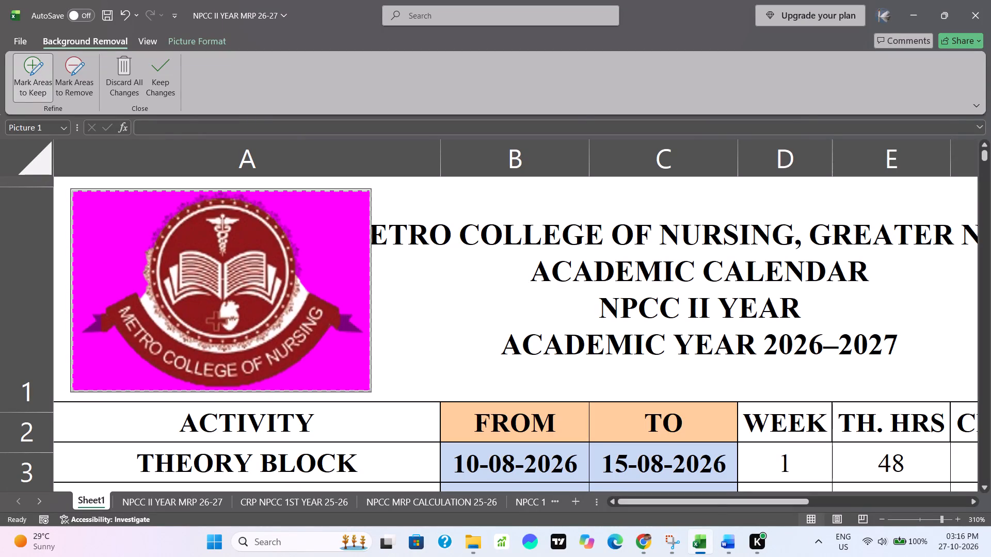
{"action": "left_click", "coordinate": [153, 241]}
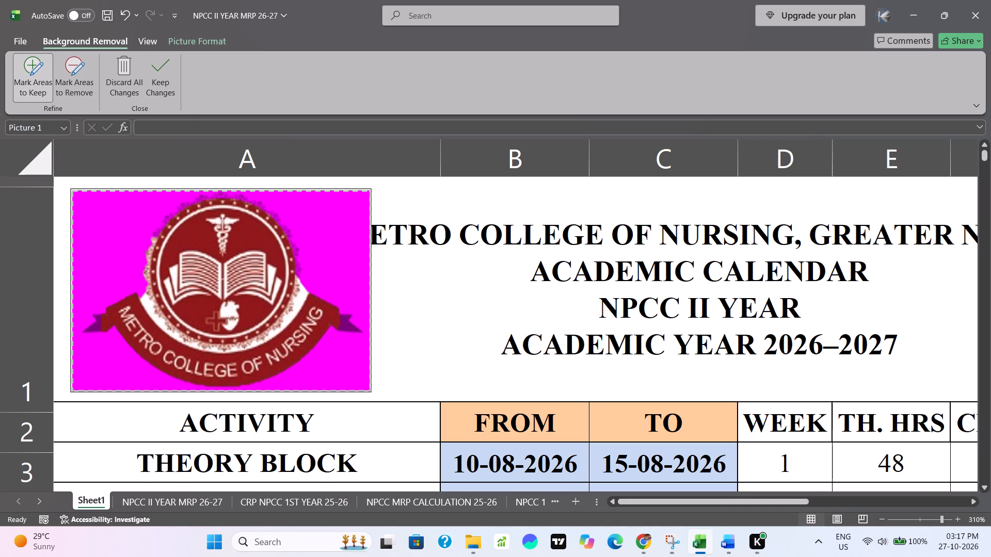
Mark the remaining parts of the ribbon's left and right tails as areas to keep.
{"action": "left_click", "coordinate": [94, 329]}
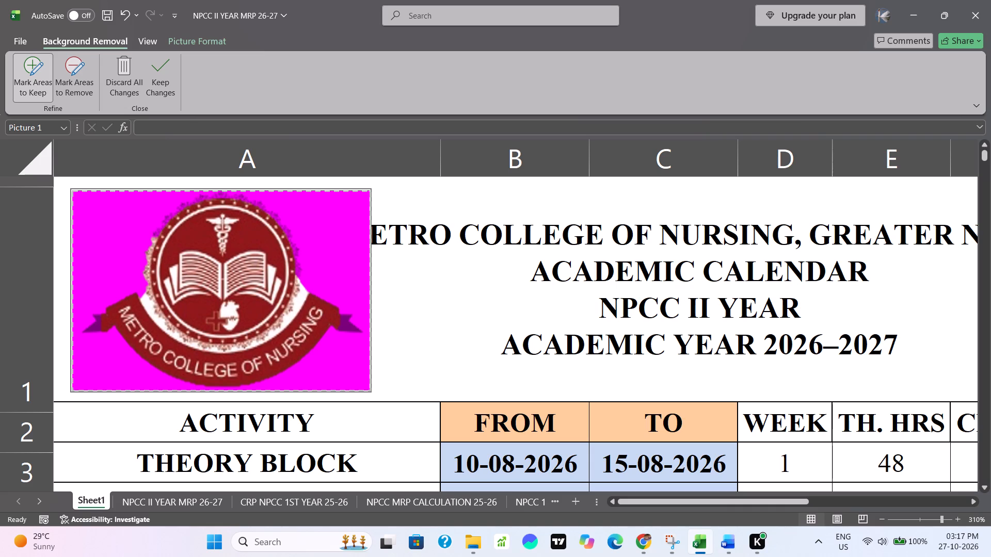
{"action": "left_click", "coordinate": [84, 333]}
{"action": "left_click_drag", "start_coordinate": [102, 330], "coordinate": [85, 331]}
{"action": "left_click_drag", "start_coordinate": [85, 331], "coordinate": [93, 316]}
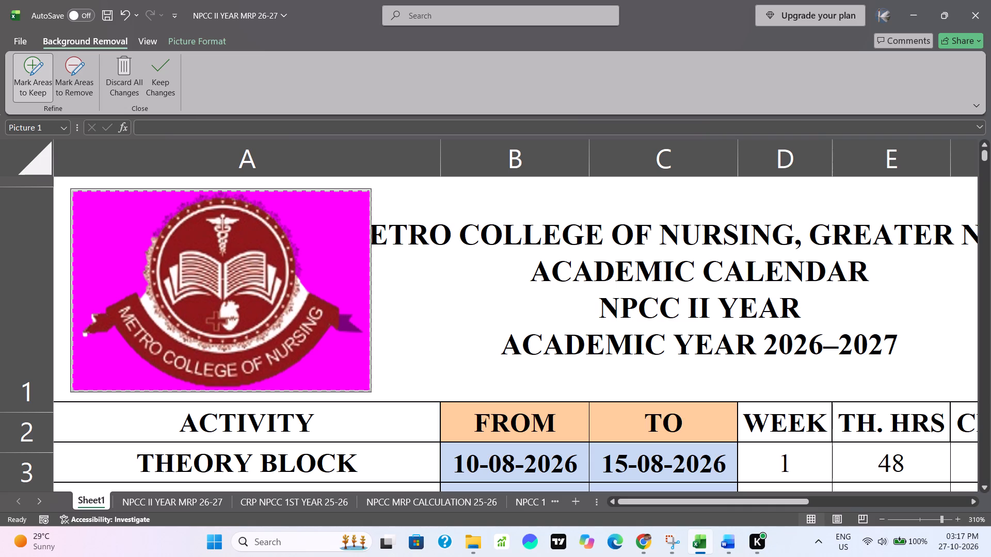
{"action": "left_click_drag", "start_coordinate": [337, 319], "coordinate": [360, 332]}
Mark the tip of the ribbon's right tail on the logo as an area to keep.
{"action": "left_click_drag", "start_coordinate": [360, 332], "coordinate": [333, 329]}
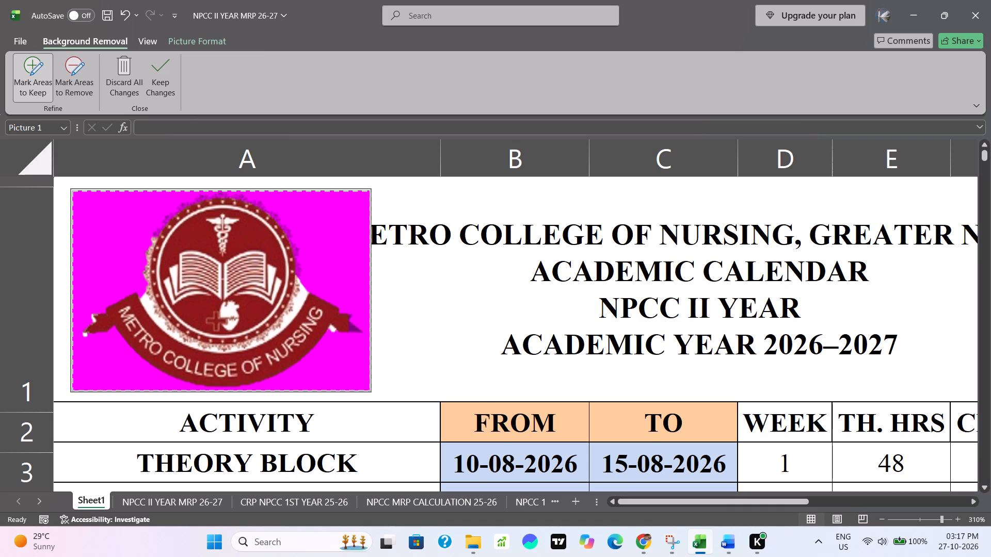
{"action": "left_click", "coordinate": [356, 330]}
{"action": "left_click", "coordinate": [359, 333]}
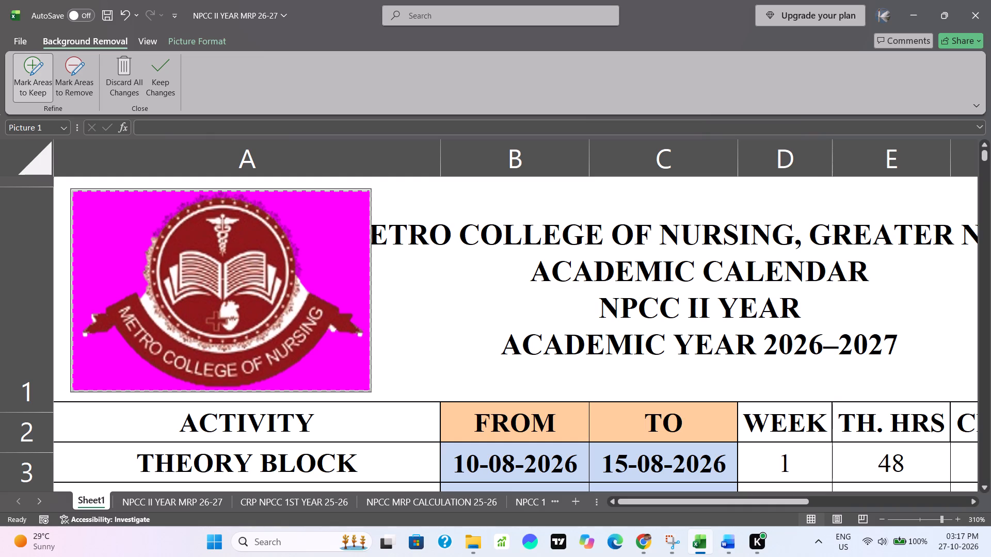
{"action": "left_click", "coordinate": [361, 332]}
{"action": "left_click", "coordinate": [361, 332]}
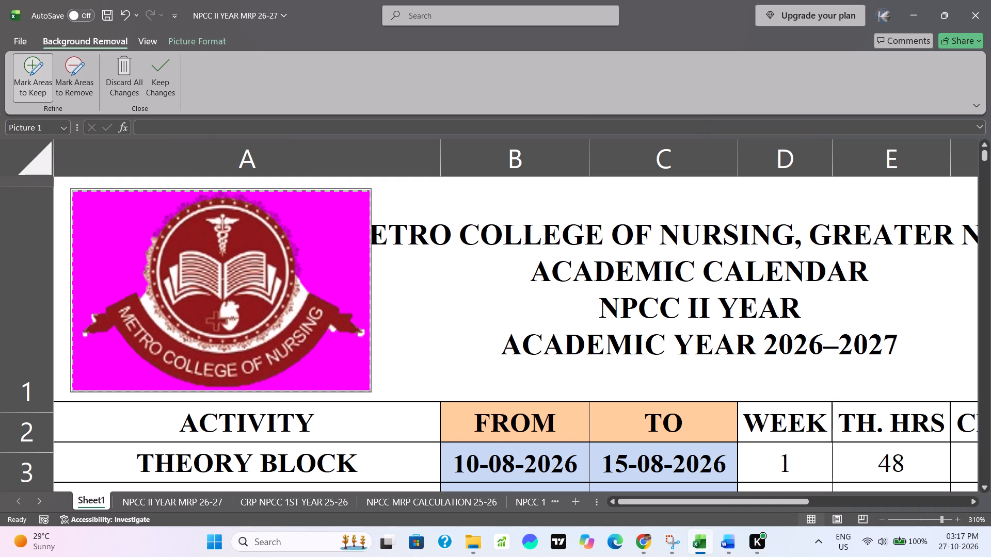
{"action": "left_click", "coordinate": [356, 328]}
{"action": "left_click", "coordinate": [357, 334]}
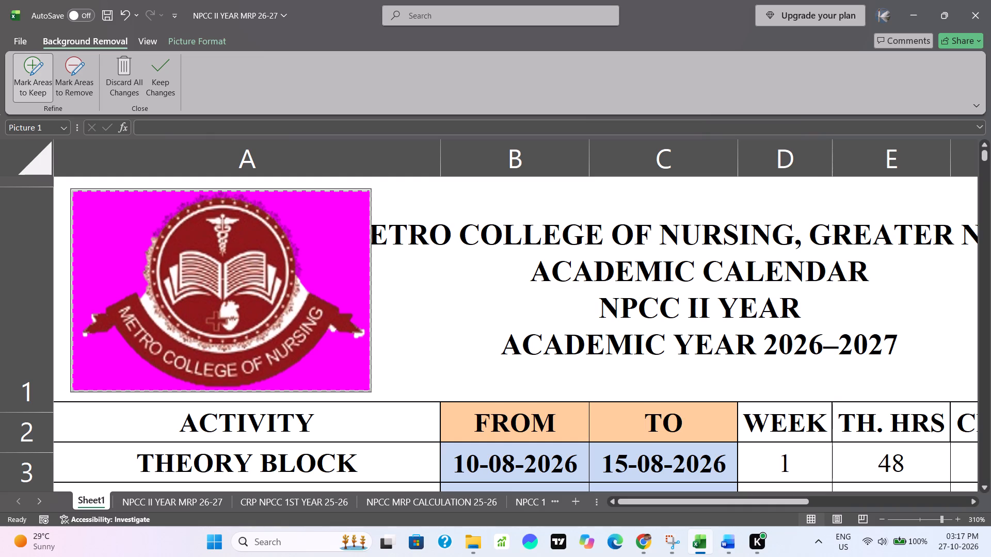
{"action": "left_click", "coordinate": [359, 331]}
{"action": "double_click", "coordinate": [358, 332]}
{"action": "left_click", "coordinate": [358, 332]}
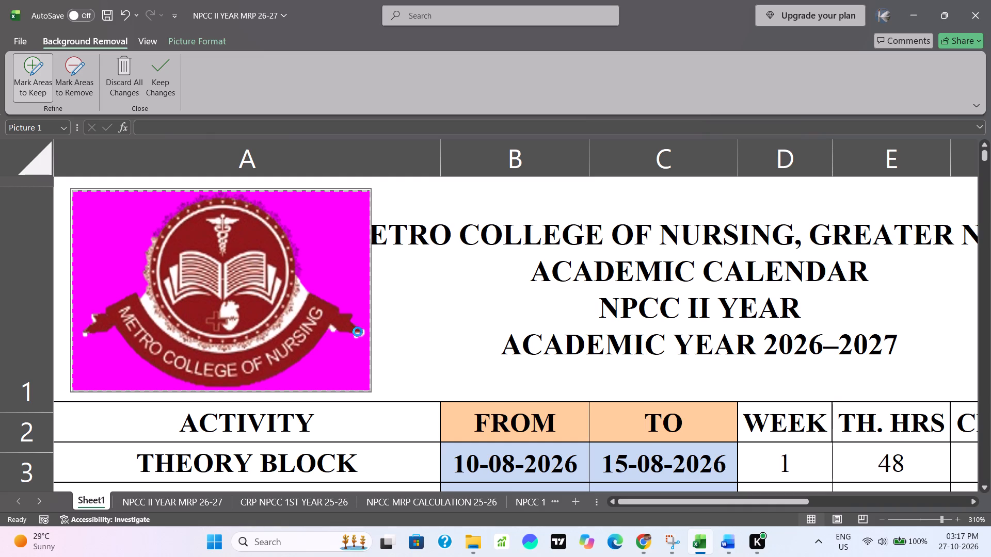
Mark the lower edge of the ribbon's right tail, from its tip inward, as an area to keep.
{"action": "left_click", "coordinate": [353, 336]}
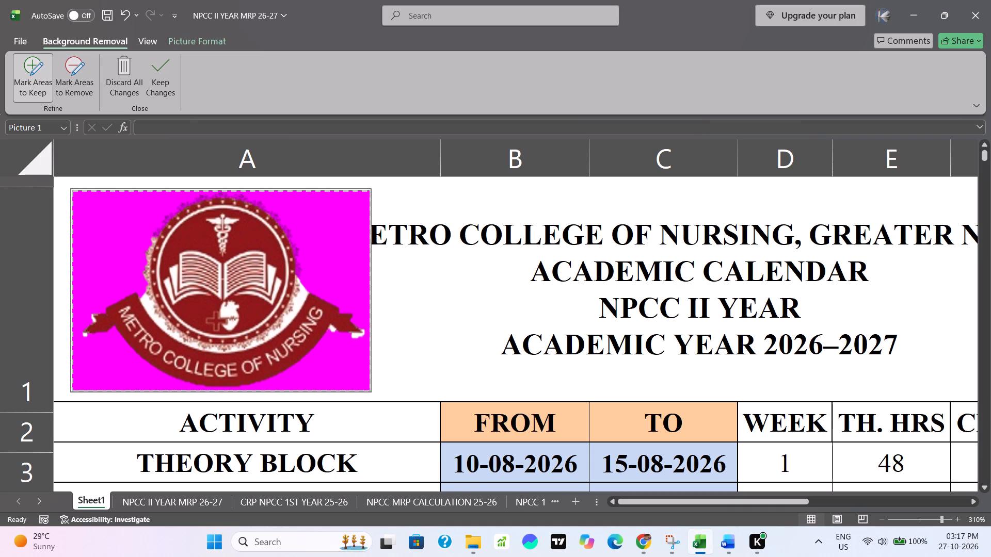
{"action": "left_click", "coordinate": [351, 336]}
{"action": "left_click", "coordinate": [351, 336]}
{"action": "left_click", "coordinate": [344, 335]}
{"action": "left_click", "coordinate": [344, 335]}
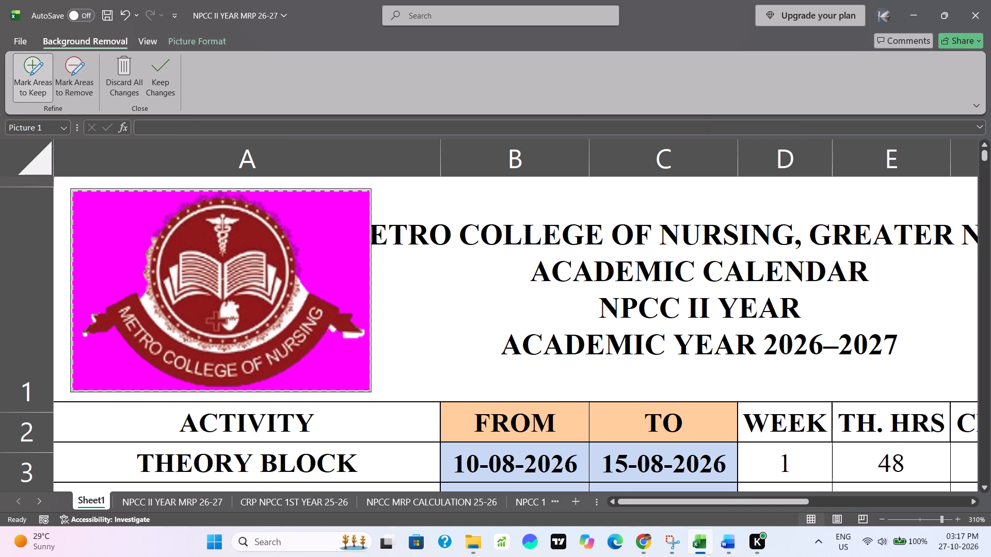
{"action": "left_click", "coordinate": [344, 335]}
{"action": "double_click", "coordinate": [338, 332]}
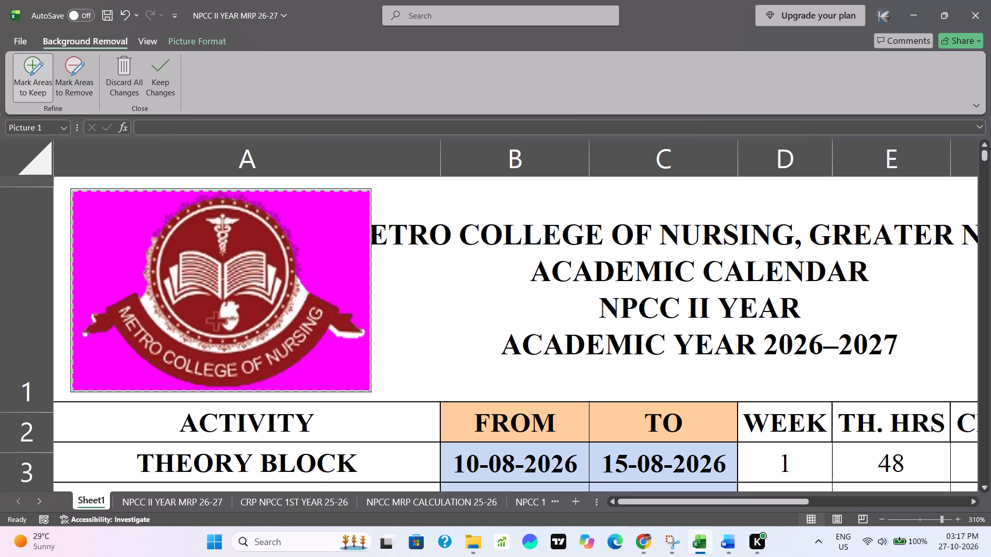
Mark the upper edge of the ribbon's right tail as an area to keep.
{"action": "left_click", "coordinate": [360, 329]}
{"action": "left_click_drag", "start_coordinate": [360, 329], "coordinate": [356, 326]}
{"action": "left_click_drag", "start_coordinate": [356, 326], "coordinate": [343, 313]}
{"action": "left_click_drag", "start_coordinate": [343, 313], "coordinate": [342, 312]}
Mark the right side of the seal's scalloped rim, from the ribbon up to the top, as an area to keep.
{"action": "left_click_drag", "start_coordinate": [333, 306], "coordinate": [301, 274]}
{"action": "left_click_drag", "start_coordinate": [301, 274], "coordinate": [300, 271]}
{"action": "left_click_drag", "start_coordinate": [299, 267], "coordinate": [279, 224]}
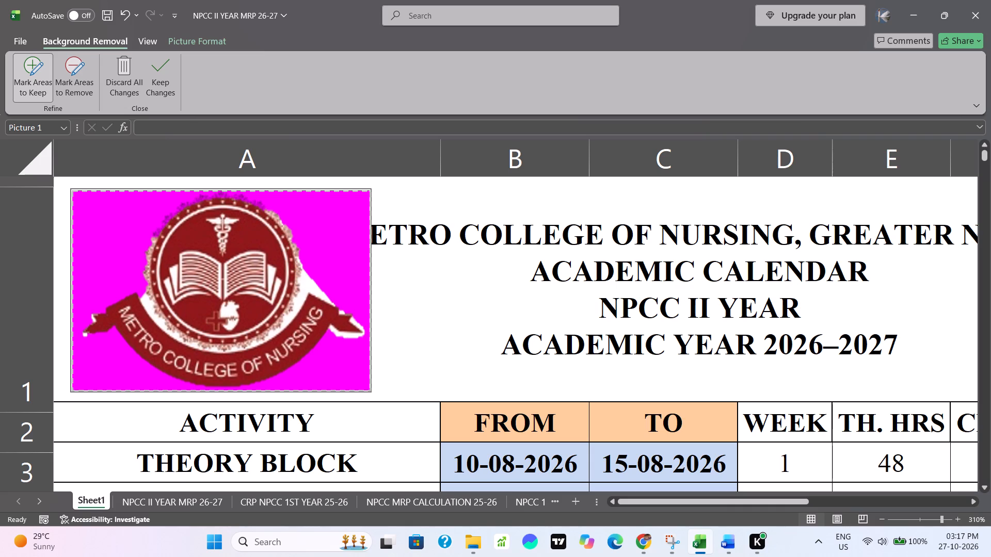
{"action": "left_click", "coordinate": [298, 249]}
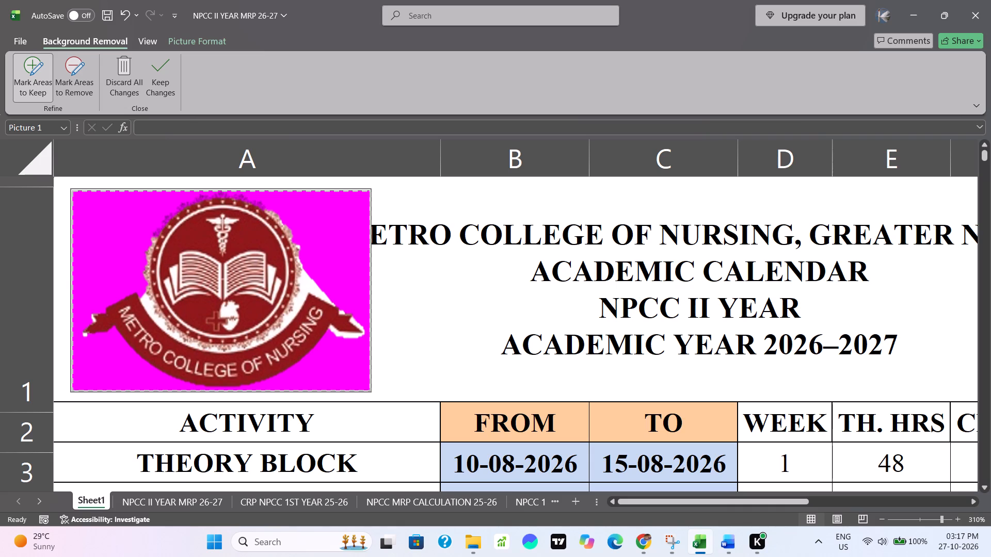
{"action": "left_click", "coordinate": [299, 250]}
{"action": "left_click_drag", "start_coordinate": [277, 218], "coordinate": [269, 209]}
{"action": "left_click_drag", "start_coordinate": [269, 209], "coordinate": [247, 201]}
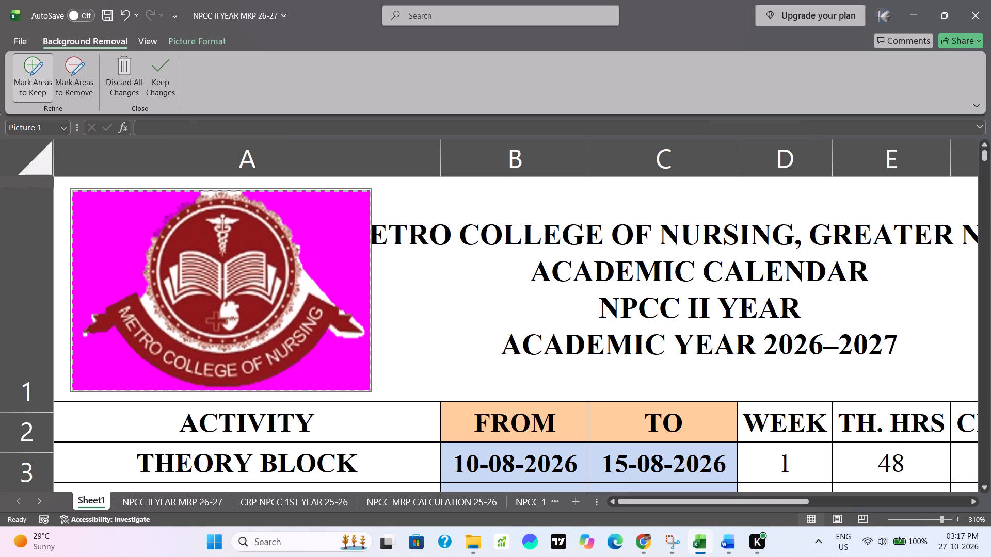
{"action": "left_click_drag", "start_coordinate": [281, 223], "coordinate": [243, 200]}
Mark the seal's scalloped rim from its top down the left side to the ribbon as an area to keep.
{"action": "left_click_drag", "start_coordinate": [204, 194], "coordinate": [181, 204]}
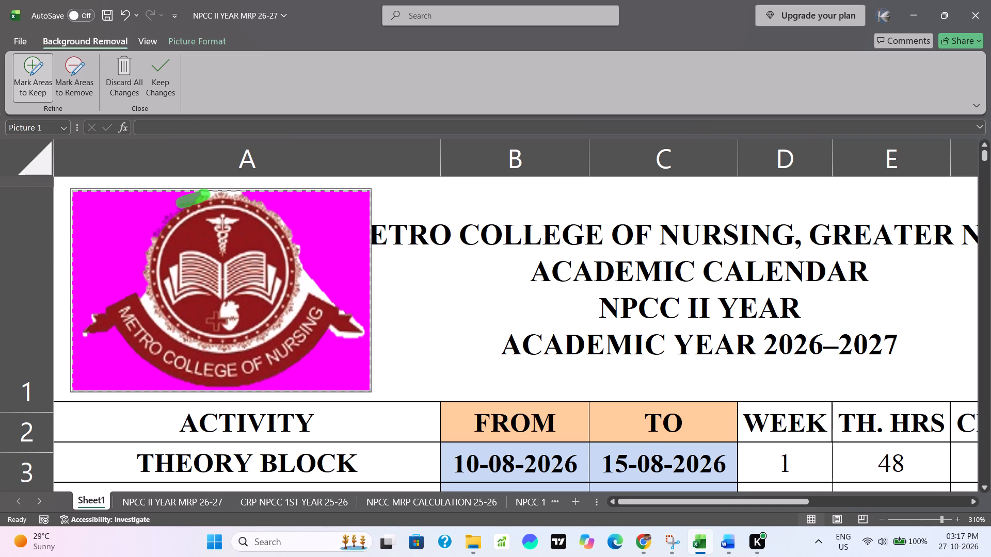
{"action": "left_click_drag", "start_coordinate": [181, 204], "coordinate": [164, 225]}
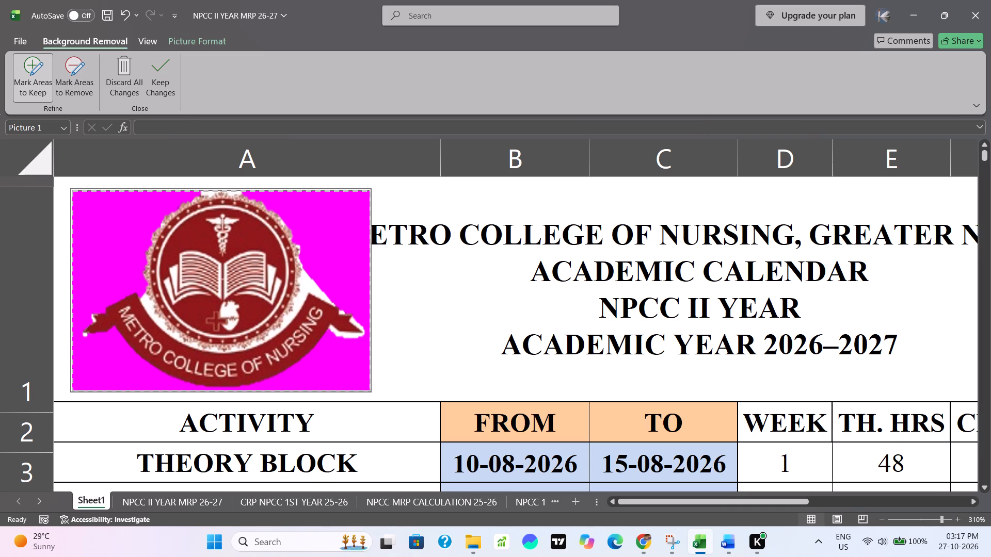
{"action": "left_click_drag", "start_coordinate": [197, 197], "coordinate": [151, 241]}
{"action": "left_click_drag", "start_coordinate": [153, 239], "coordinate": [141, 278]}
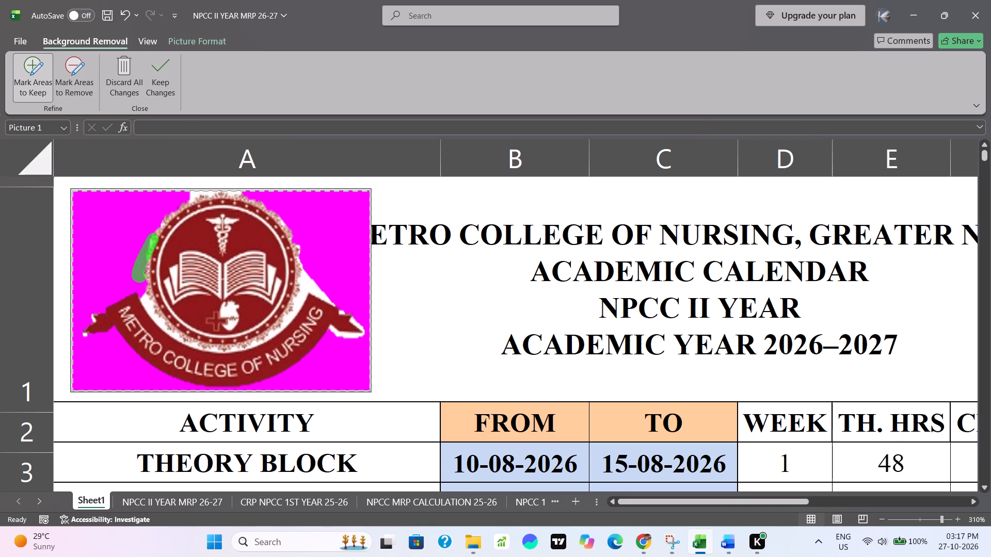
{"action": "left_click_drag", "start_coordinate": [141, 278], "coordinate": [150, 293]}
{"action": "left_click_drag", "start_coordinate": [149, 288], "coordinate": [148, 280]}
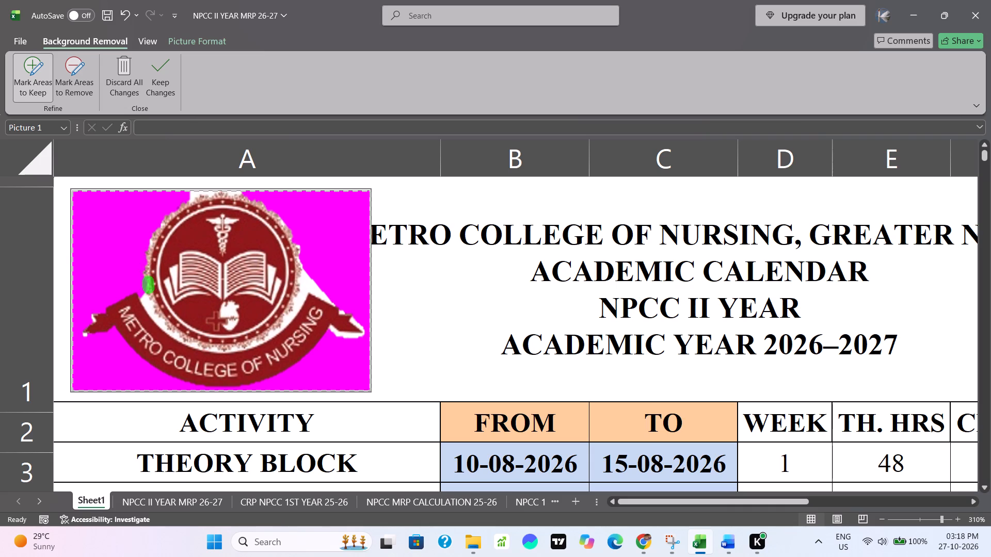
{"action": "left_click_drag", "start_coordinate": [148, 280], "coordinate": [151, 255]}
Mark the upper edge and tip of the ribbon's left tail as areas to keep.
{"action": "left_click", "coordinate": [99, 316]}
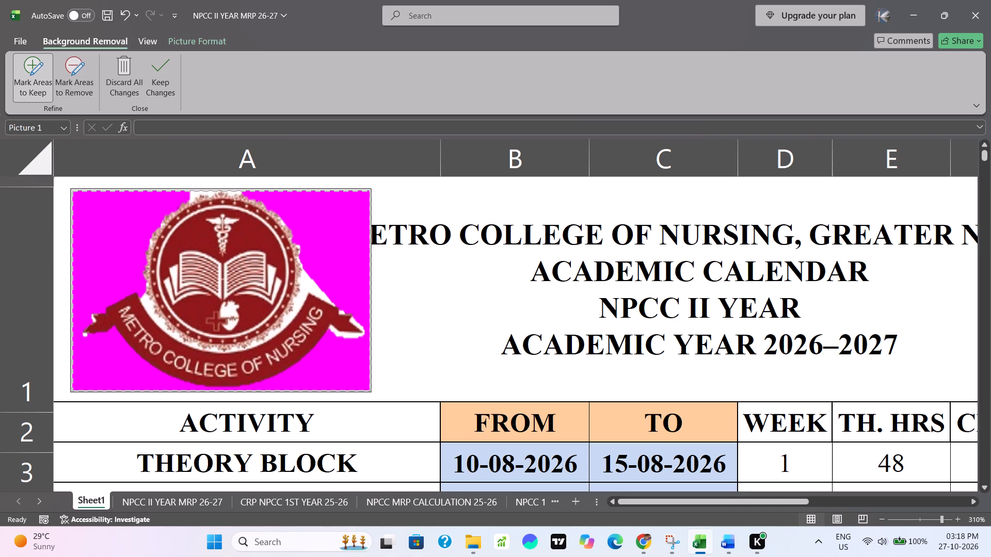
{"action": "left_click", "coordinate": [96, 315]}
{"action": "left_click", "coordinate": [97, 315]}
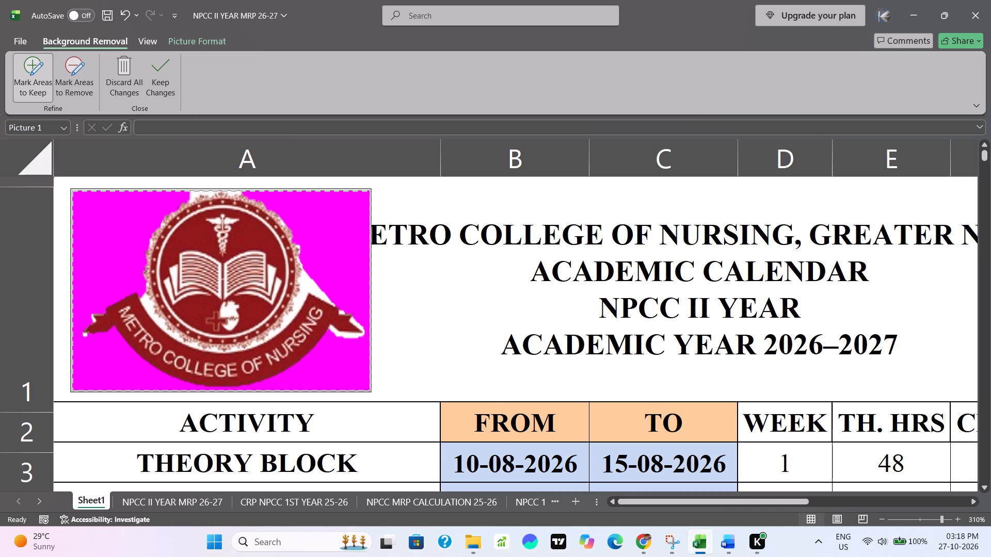
{"action": "left_click", "coordinate": [101, 314]}
{"action": "left_click", "coordinate": [93, 314]}
{"action": "left_click", "coordinate": [97, 314]}
{"action": "left_click", "coordinate": [97, 314]}
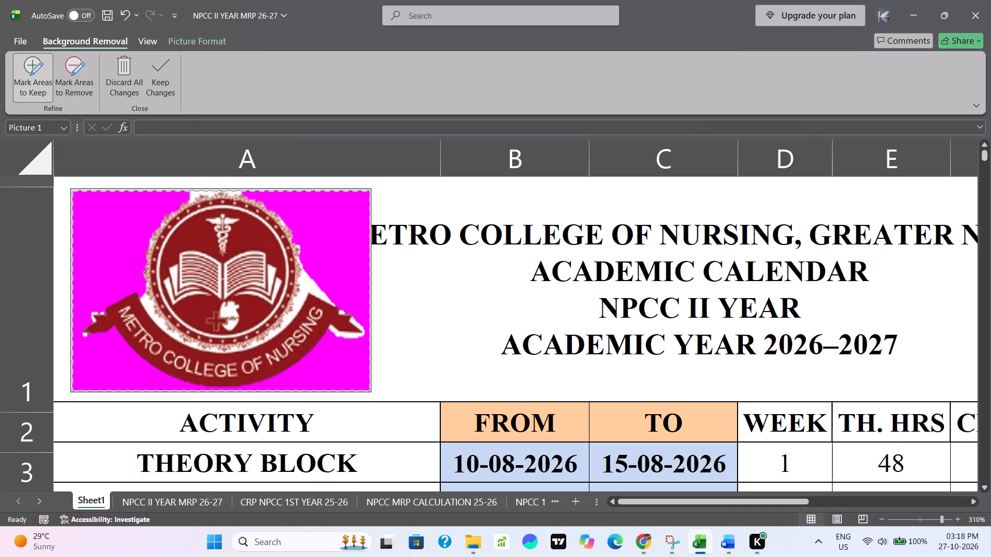
{"action": "left_click", "coordinate": [98, 314]}
{"action": "left_click", "coordinate": [100, 314]}
{"action": "left_click", "coordinate": [105, 314]}
{"action": "left_click", "coordinate": [87, 326]}
{"action": "left_click", "coordinate": [91, 325]}
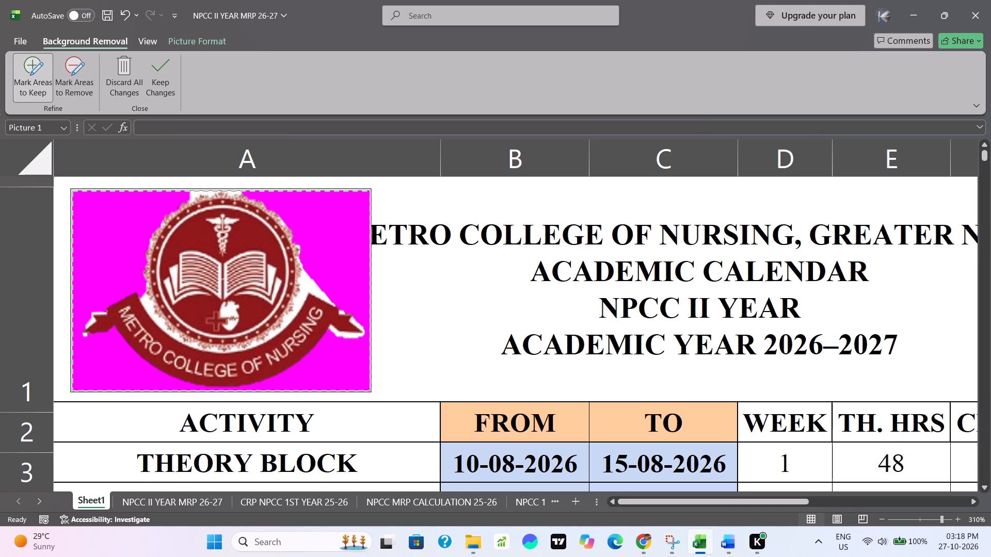
{"action": "left_click", "coordinate": [83, 330]}
{"action": "left_click", "coordinate": [82, 335]}
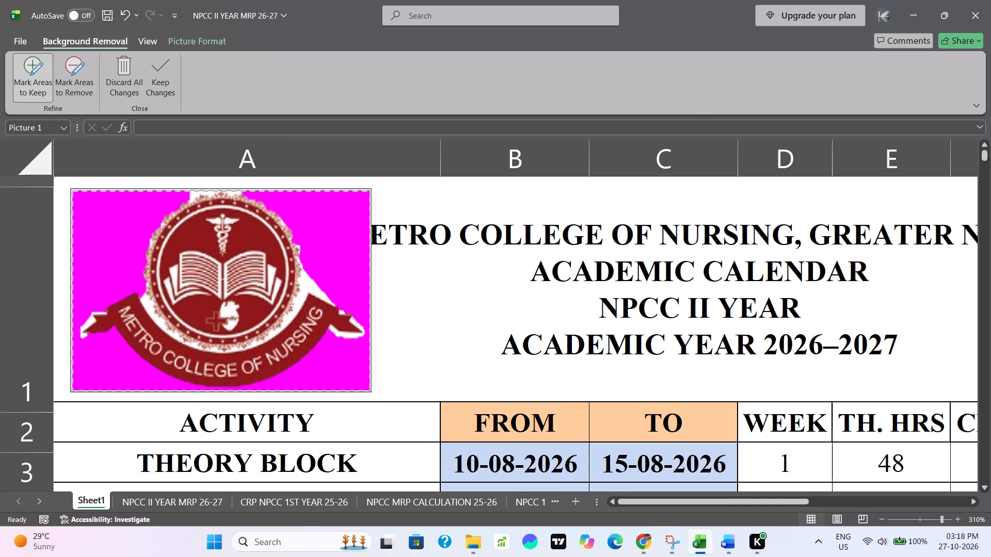
Mark the lower edge of the ribbon's left tail, from its tip inward, as an area to keep.
{"action": "double_click", "coordinate": [90, 337]}
{"action": "left_click", "coordinate": [93, 337]}
{"action": "left_click", "coordinate": [94, 337]}
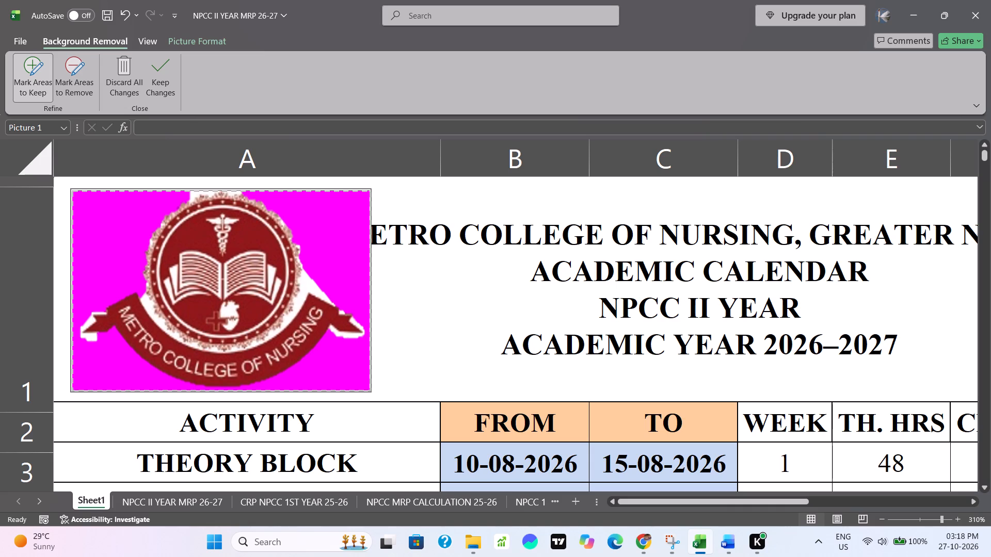
{"action": "double_click", "coordinate": [101, 336]}
{"action": "triple_click", "coordinate": [101, 336]}
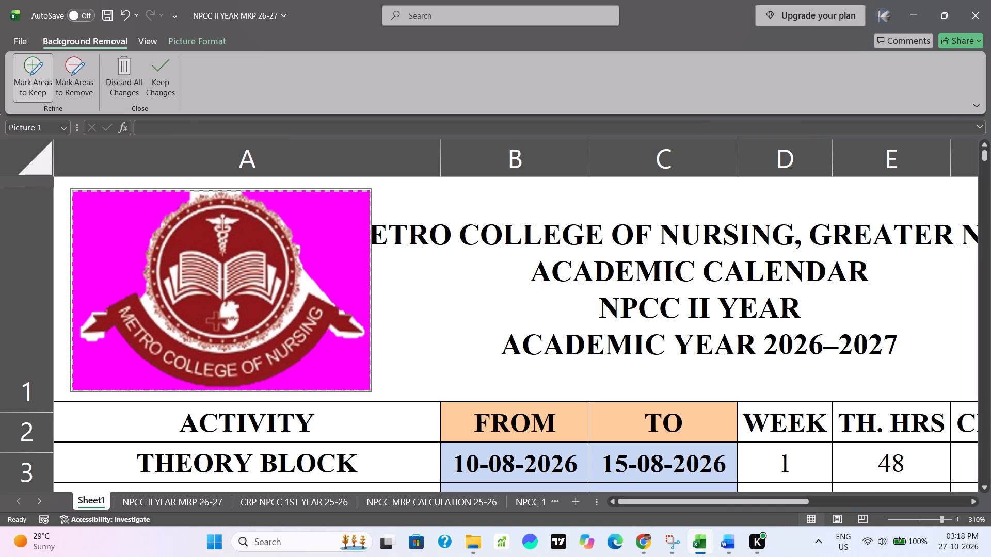
{"action": "double_click", "coordinate": [103, 336]}
{"action": "left_click", "coordinate": [115, 335]}
{"action": "left_click", "coordinate": [114, 333]}
Mark the remaining spots on the outer left edge of the seal's scalloped rim as areas to keep.
{"action": "left_click", "coordinate": [146, 273]}
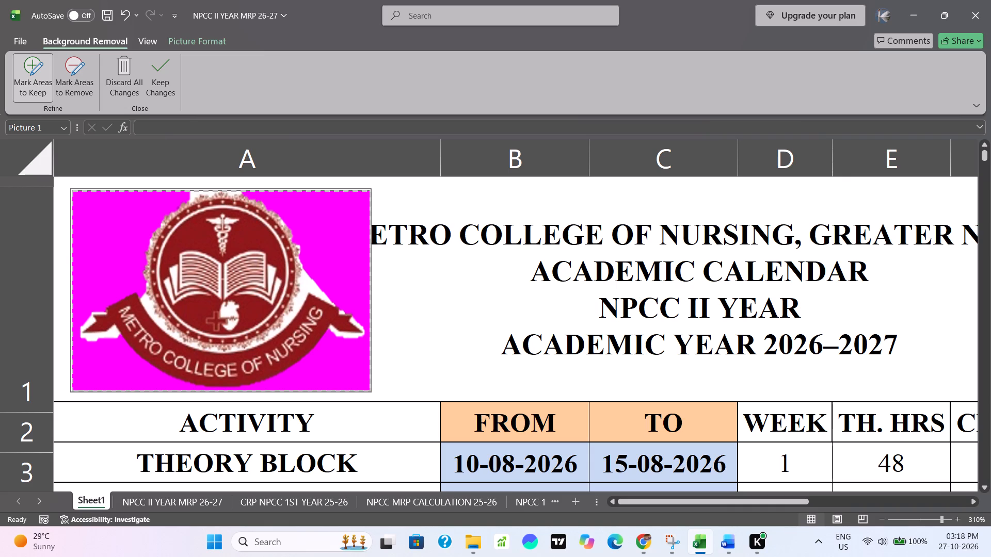
{"action": "left_click", "coordinate": [145, 269]}
{"action": "left_click", "coordinate": [146, 263]}
{"action": "left_click", "coordinate": [146, 258]}
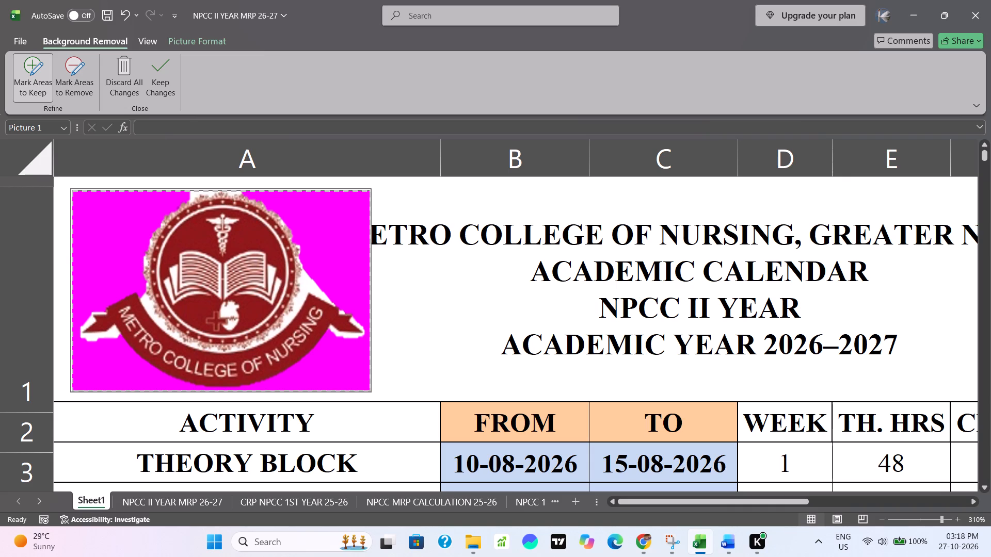
{"action": "left_click", "coordinate": [146, 254]}
{"action": "left_click", "coordinate": [146, 254]}
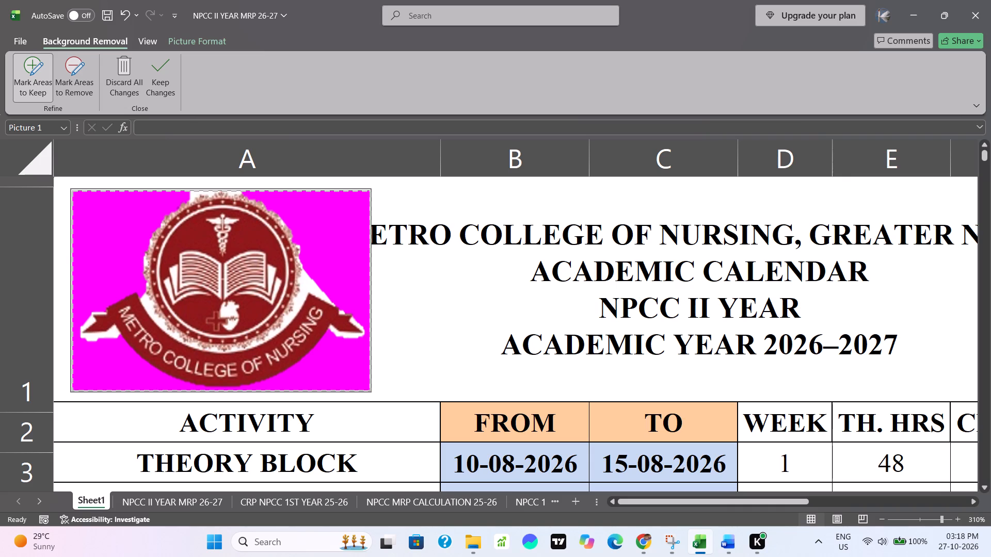
Mark one more spot on the seal's outer left rim to keep, and apply the logo's background removal.
{"action": "left_click", "coordinate": [146, 252]}
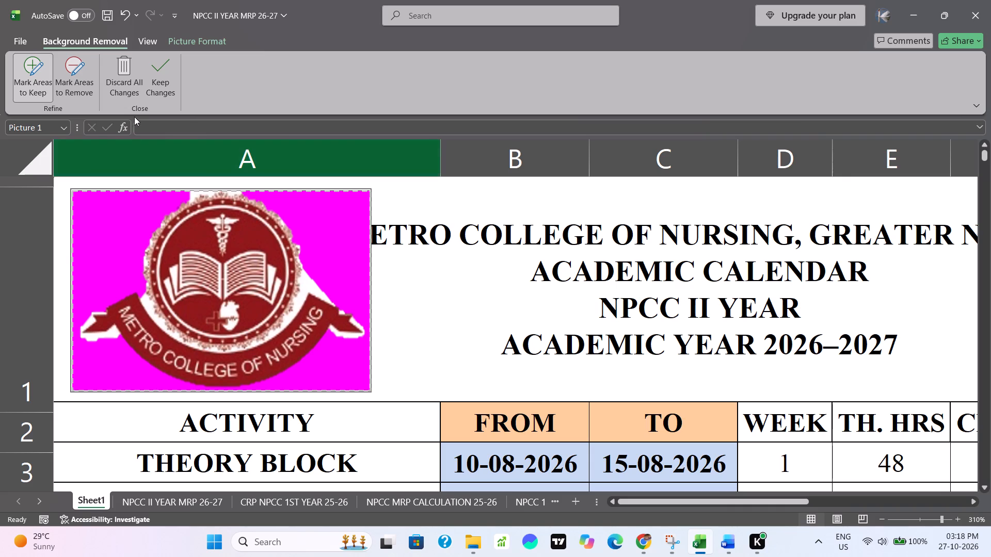
{"action": "left_click", "coordinate": [164, 75]}
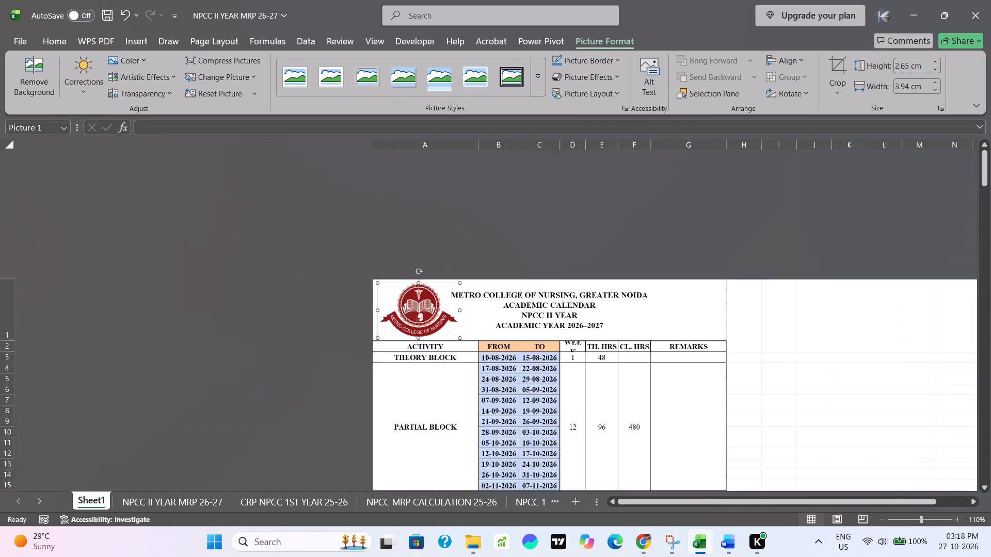
{"action": "left_click", "coordinate": [775, 387]}
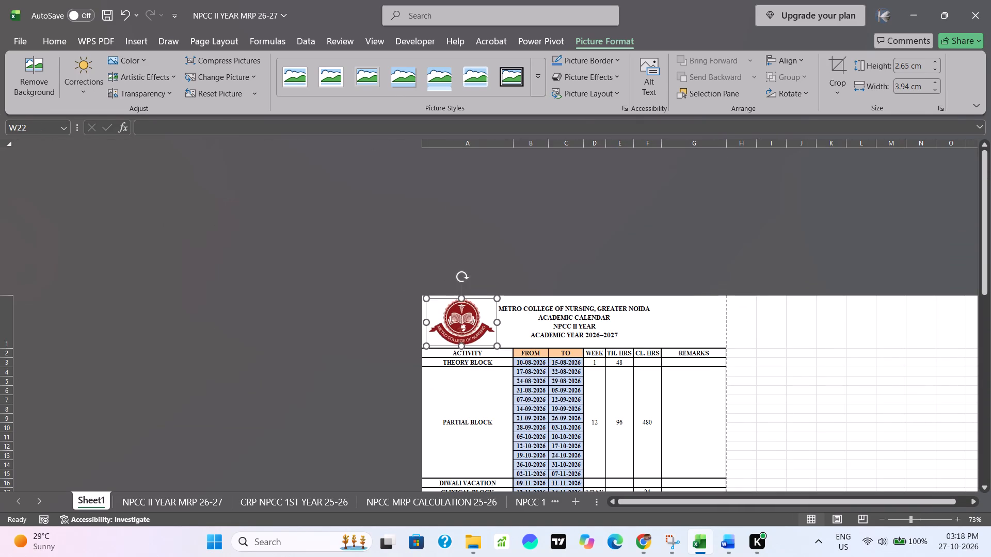
Widen the WEEK column slightly so that its header and day entries fit.
{"action": "scroll", "coordinate": [775, 387], "scroll_direction": "down", "scroll_amount": 1}
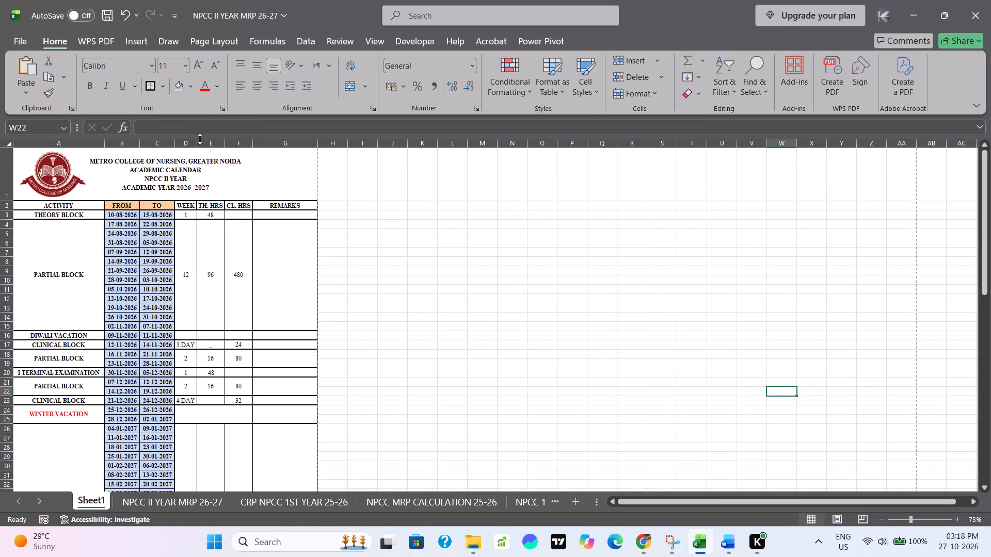
{"action": "left_click", "coordinate": [400, 286]}
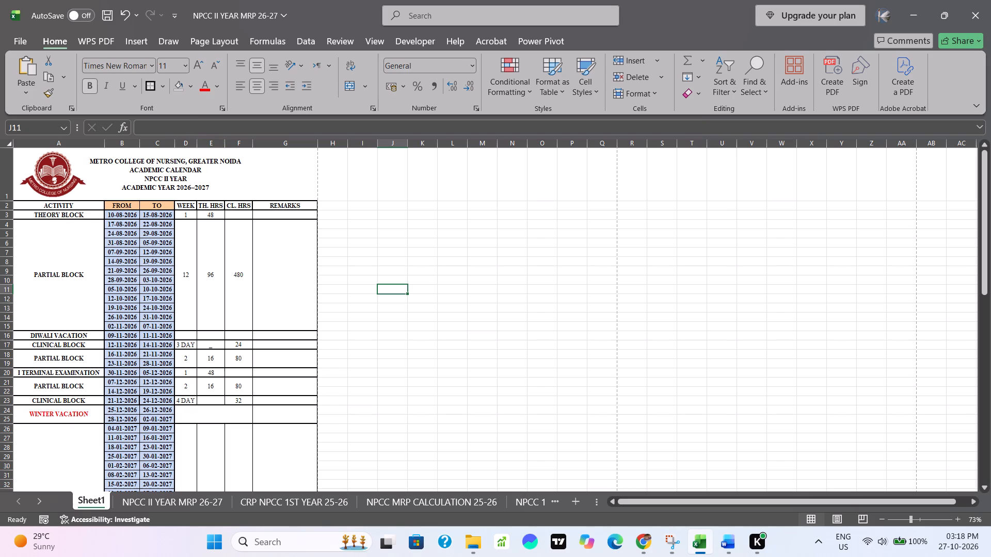
{"action": "left_click", "coordinate": [198, 142]}
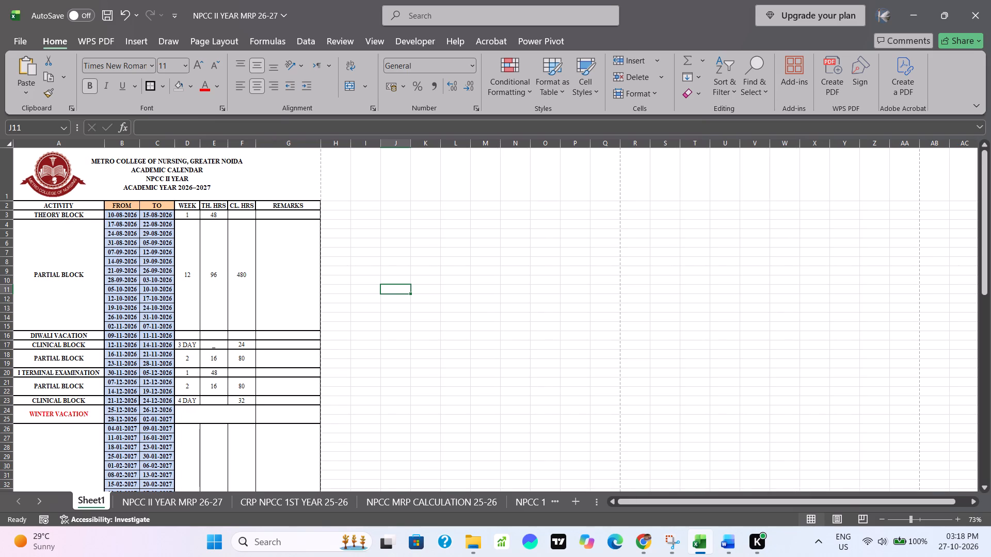
{"action": "left_click", "coordinate": [427, 246]}
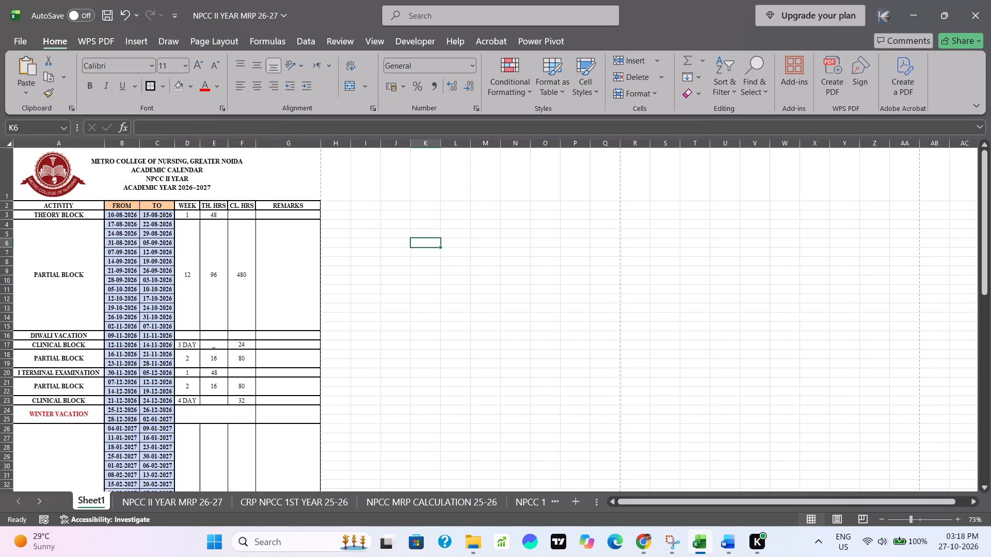
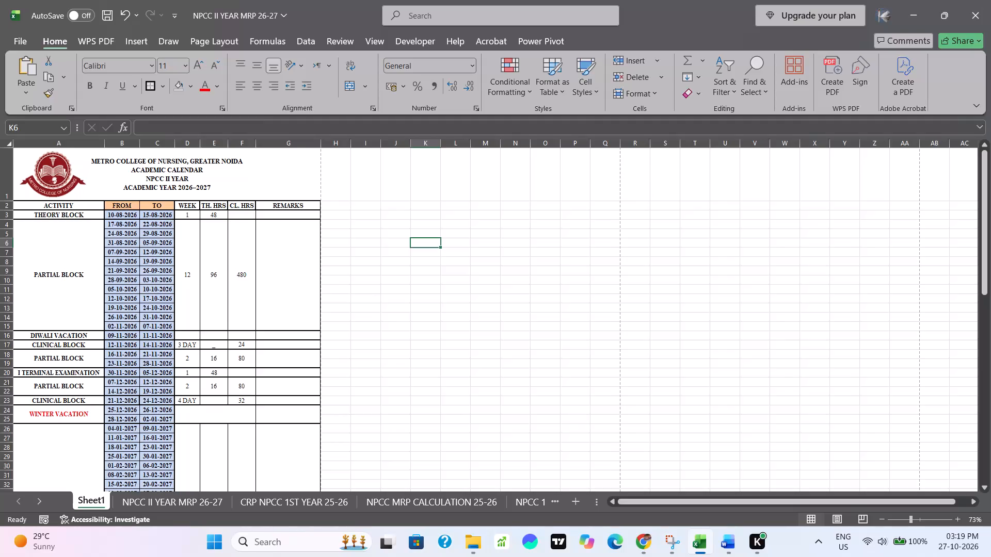
Look over the whole schedule, from the title block through the block and vacation rows to the hours summary.
{"action": "scroll", "coordinate": [373, 395], "scroll_direction": "down", "scroll_amount": 4}
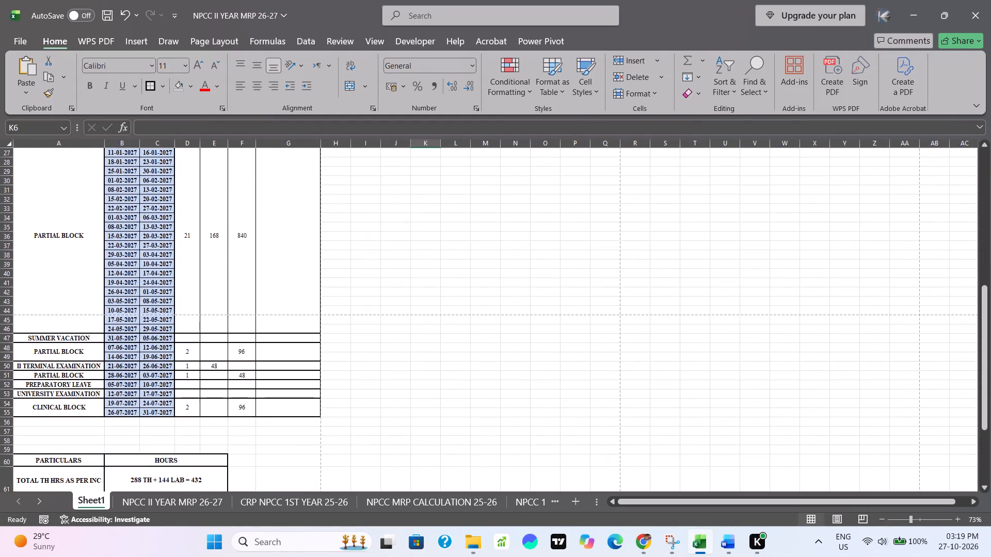
{"action": "scroll", "coordinate": [209, 381], "scroll_direction": "down", "scroll_amount": 1}
{"action": "scroll", "coordinate": [209, 381], "scroll_direction": "up", "scroll_amount": 3}
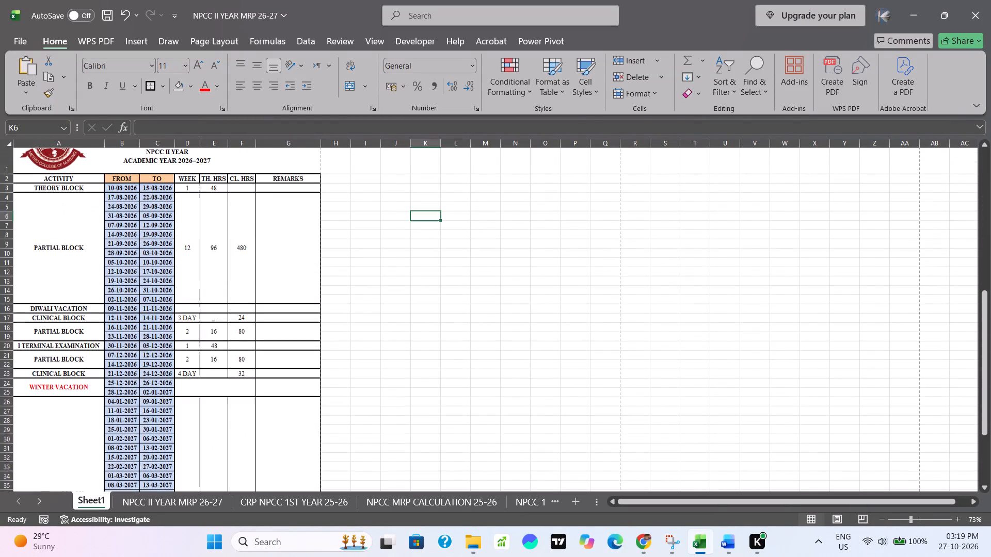
{"action": "scroll", "coordinate": [209, 381], "scroll_direction": "up", "scroll_amount": 1}
{"action": "scroll", "coordinate": [209, 381], "scroll_direction": "down", "scroll_amount": 3}
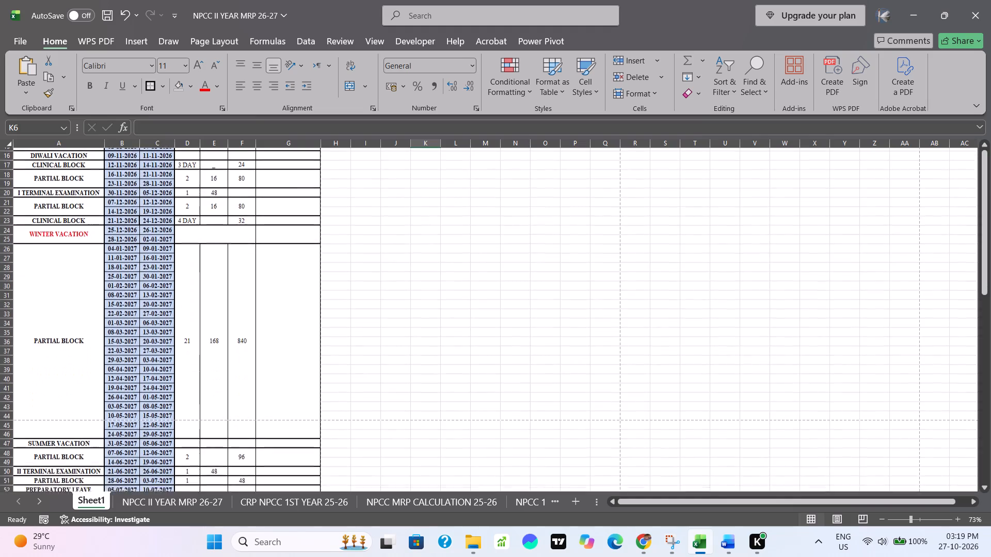
{"action": "scroll", "coordinate": [209, 381], "scroll_direction": "down", "scroll_amount": 1}
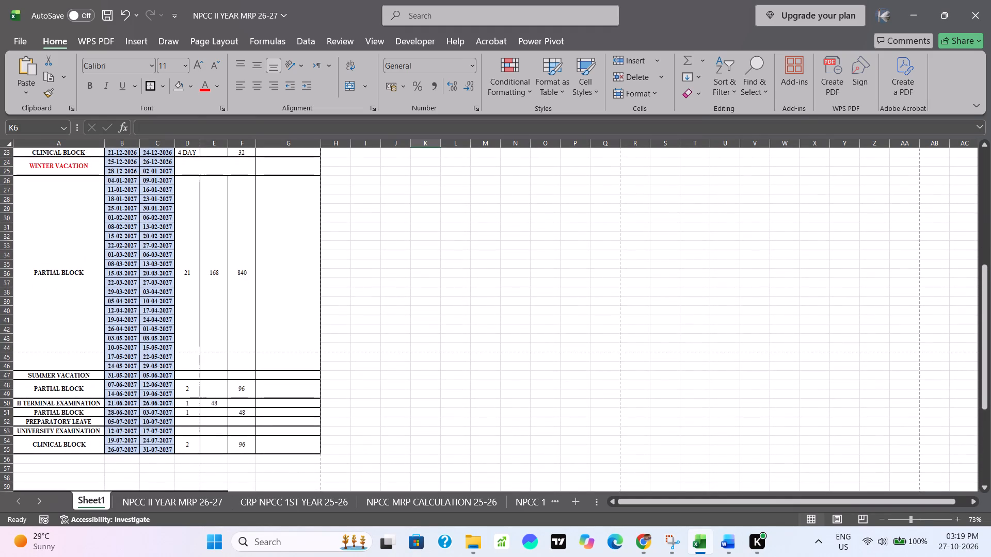
{"action": "scroll", "coordinate": [209, 381], "scroll_direction": "down", "scroll_amount": 1}
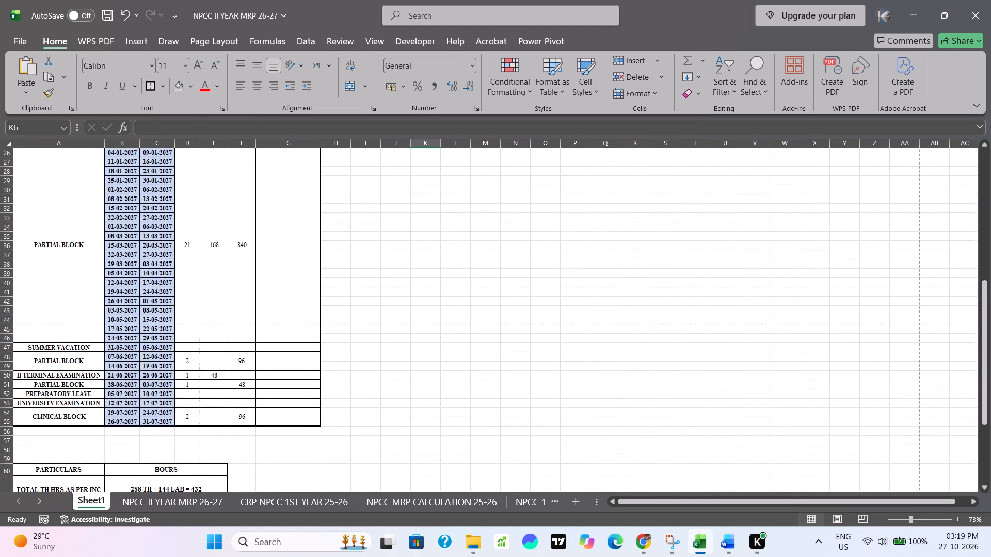
{"action": "scroll", "coordinate": [209, 381], "scroll_direction": "down", "scroll_amount": 1}
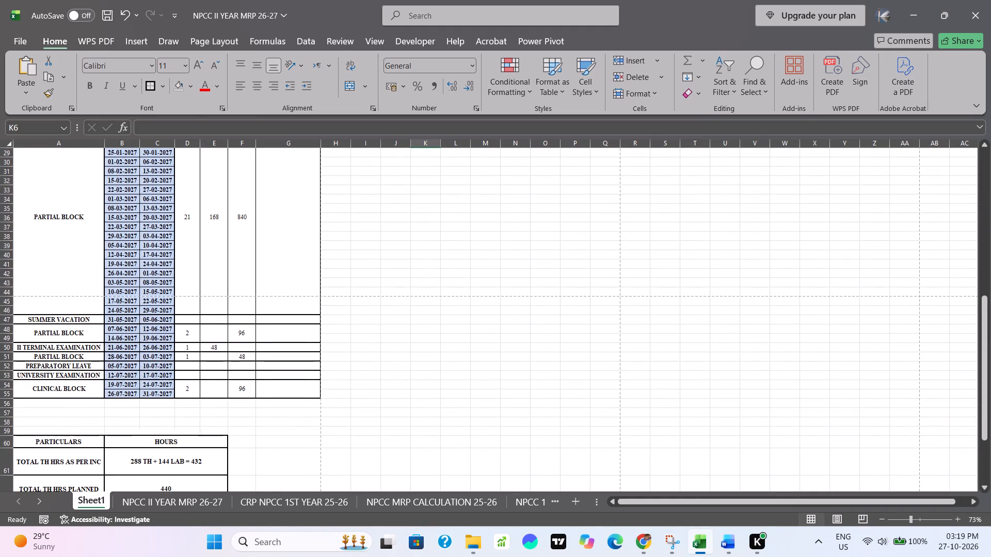
{"action": "scroll", "coordinate": [209, 381], "scroll_direction": "up", "scroll_amount": 4}
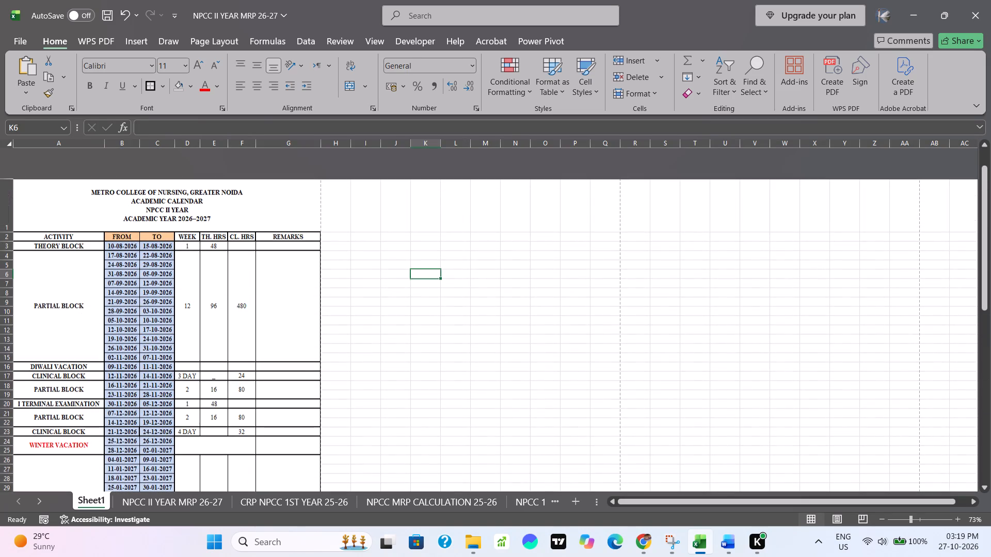
{"action": "scroll", "coordinate": [209, 381], "scroll_direction": "up", "scroll_amount": 1}
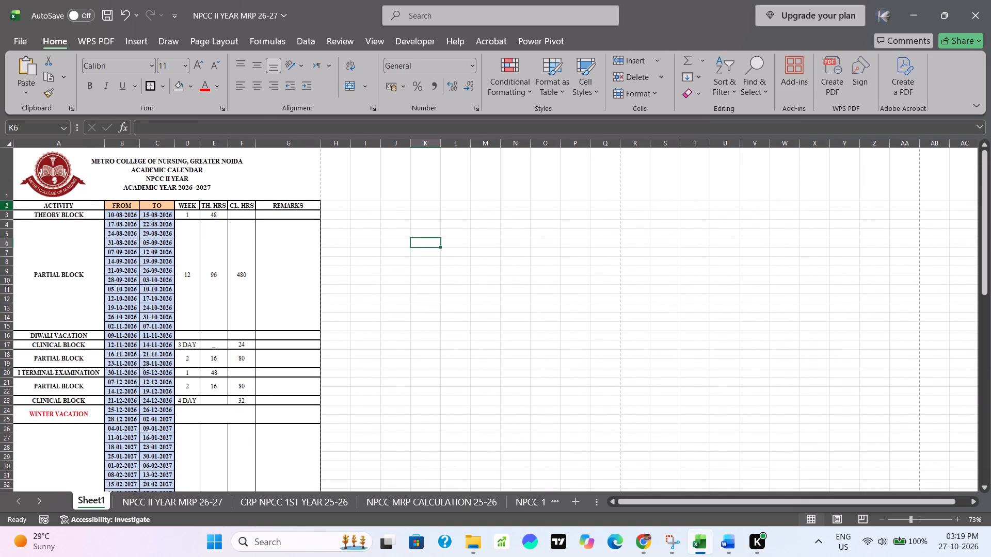
Increase the height of rows 2 and 3, the column header row and the THEORY BLOCK row.
{"action": "left_click_drag", "start_coordinate": [4, 205], "coordinate": [4, 214]}
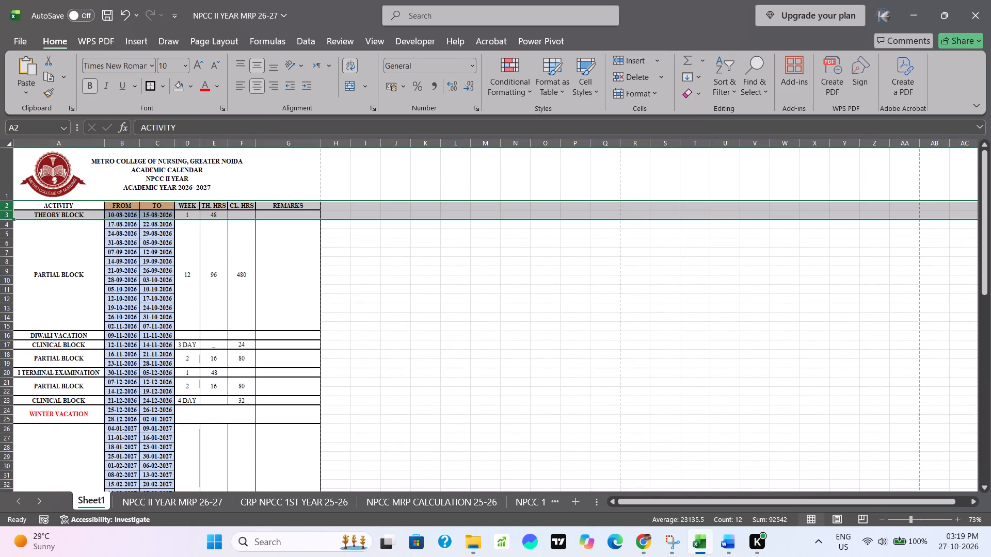
{"action": "left_click_drag", "start_coordinate": [4, 221], "coordinate": [5, 227]}
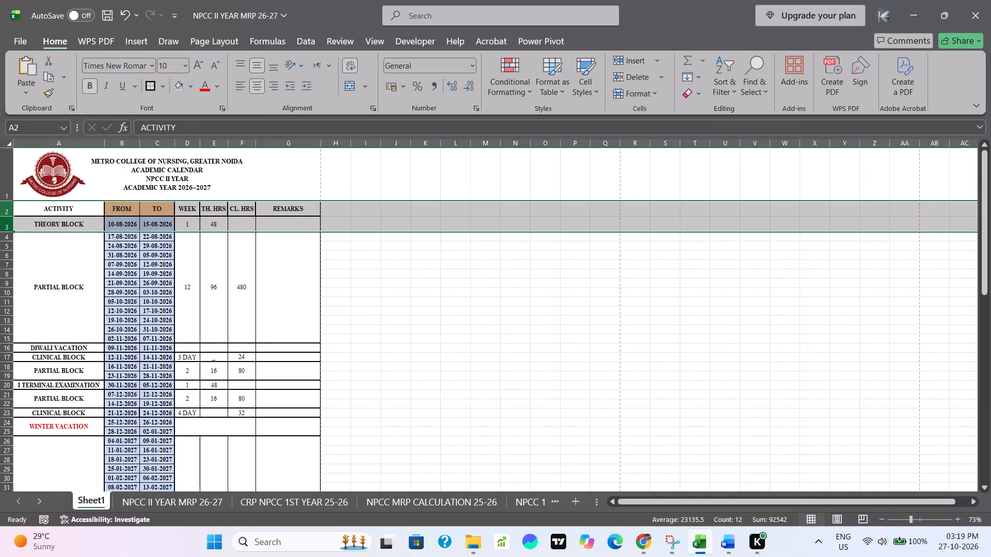
{"action": "left_click", "coordinate": [5, 227]}
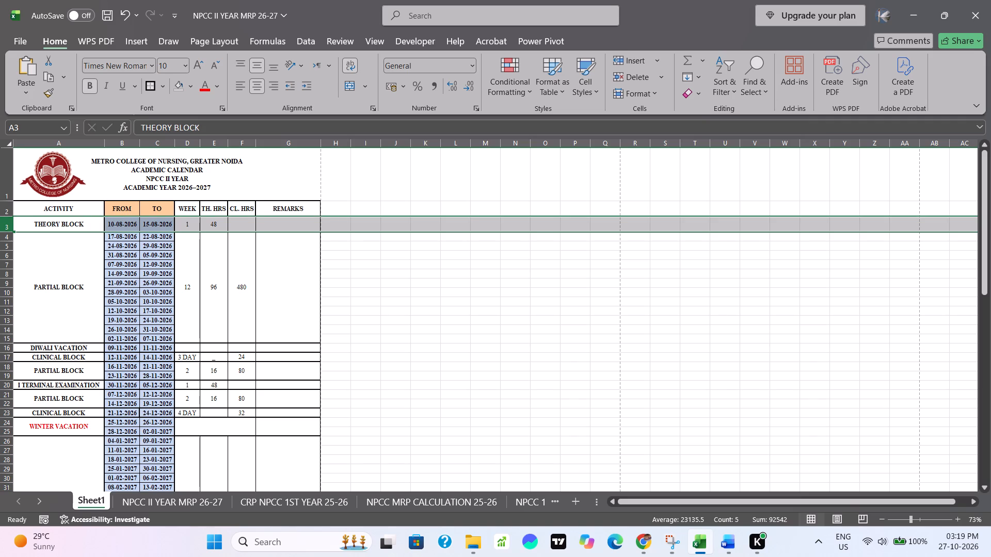
{"action": "left_click", "coordinate": [410, 296]}
{"action": "scroll", "coordinate": [175, 315], "scroll_direction": "down", "scroll_amount": 1}
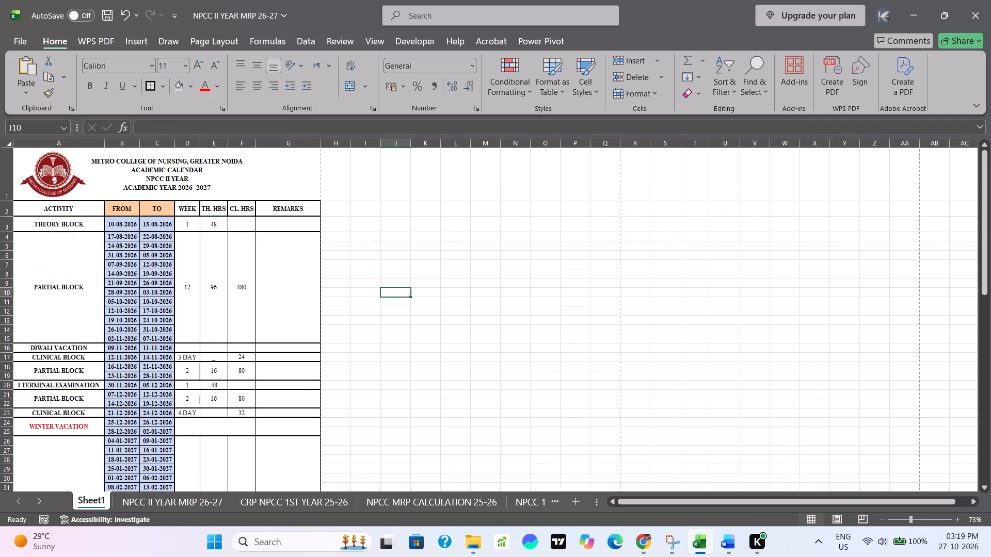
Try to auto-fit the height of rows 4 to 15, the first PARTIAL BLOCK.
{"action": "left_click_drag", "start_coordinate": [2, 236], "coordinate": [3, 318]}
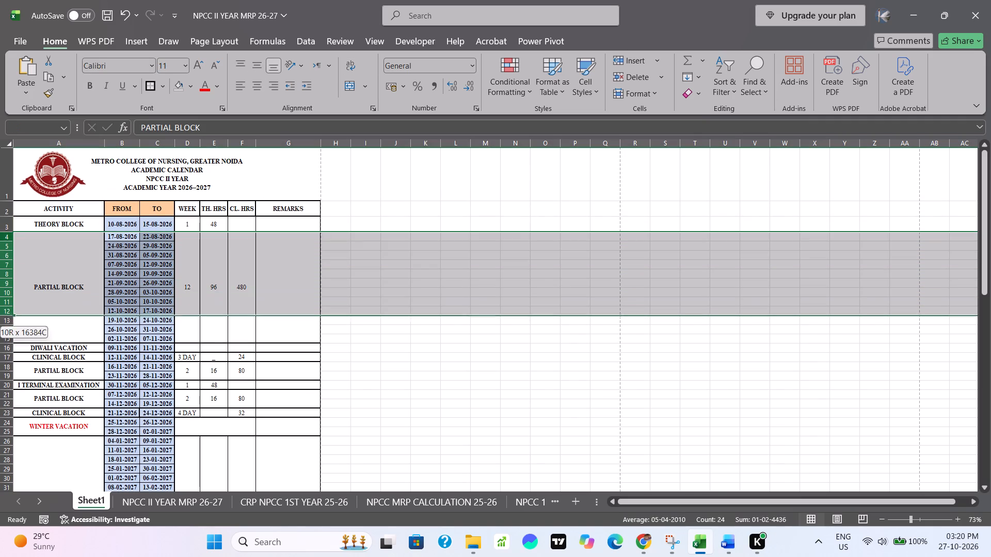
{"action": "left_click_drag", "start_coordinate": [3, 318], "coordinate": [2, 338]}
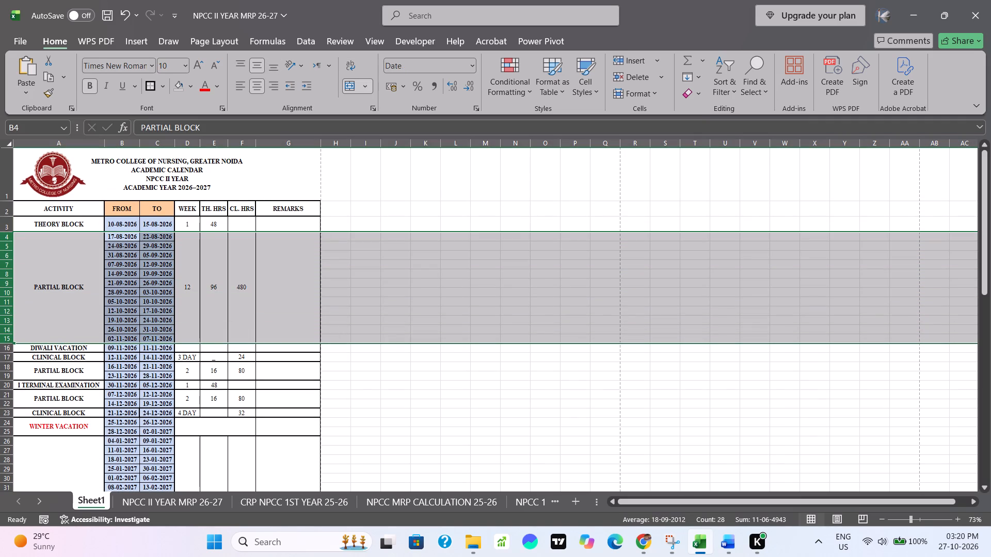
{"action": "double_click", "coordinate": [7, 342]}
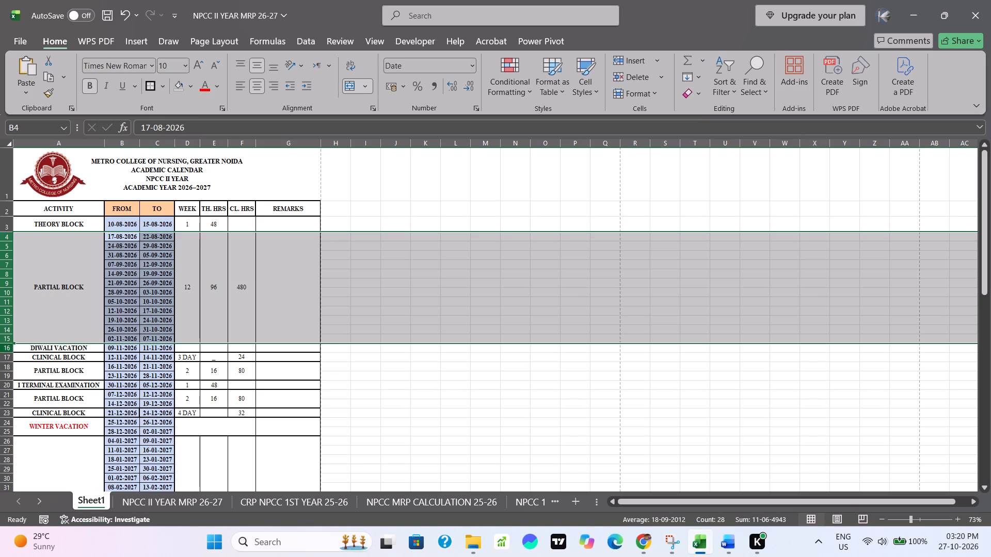
Roughly double the height of rows 16 to 23, from DIWALI VACATION to the CLINICAL BLOCK just before WINTER VACATION.
{"action": "left_click_drag", "start_coordinate": [4, 350], "coordinate": [7, 404]}
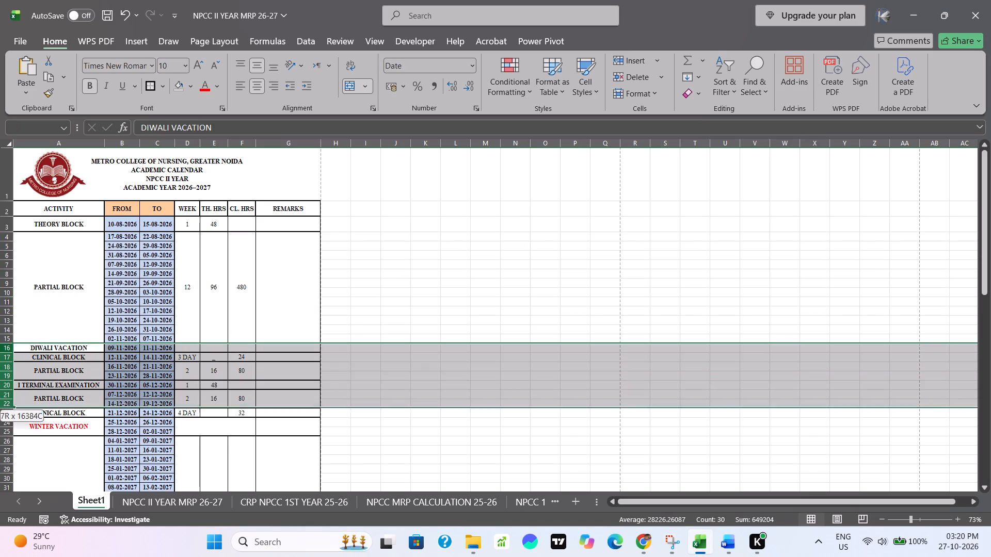
{"action": "left_click_drag", "start_coordinate": [7, 404], "coordinate": [8, 417]}
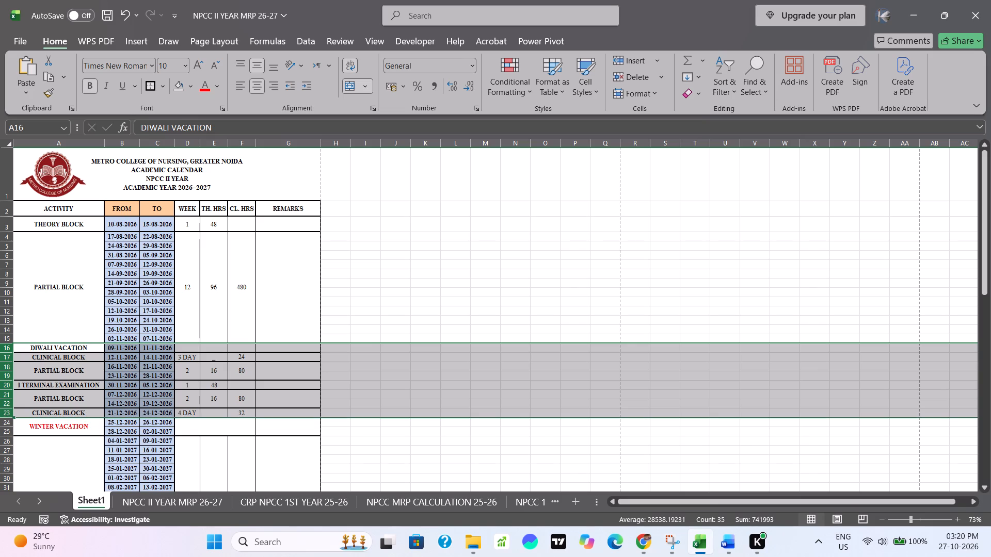
{"action": "left_click_drag", "start_coordinate": [8, 417], "coordinate": [8, 427]}
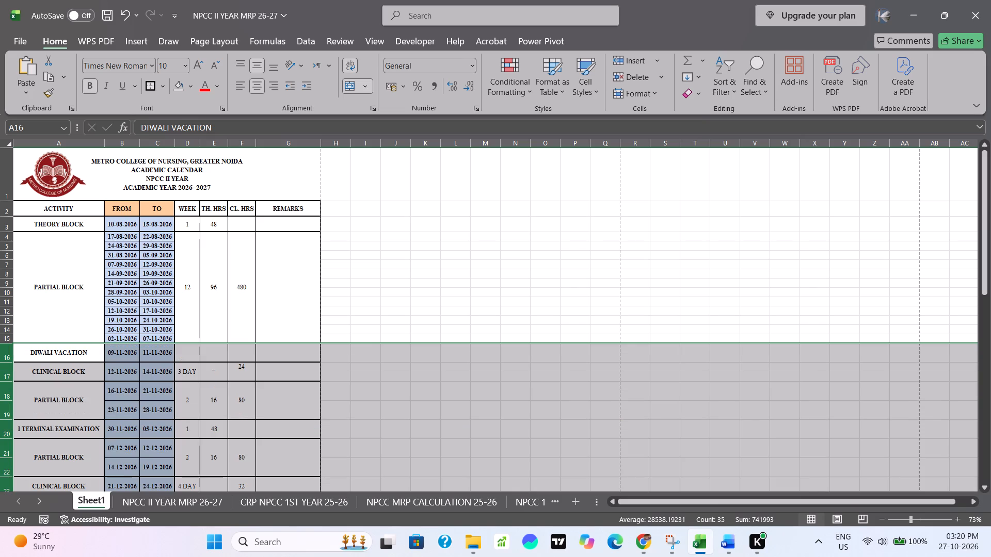
{"action": "scroll", "coordinate": [300, 397], "scroll_direction": "down", "scroll_amount": 5}
{"action": "scroll", "coordinate": [300, 397], "scroll_direction": "up", "scroll_amount": 1}
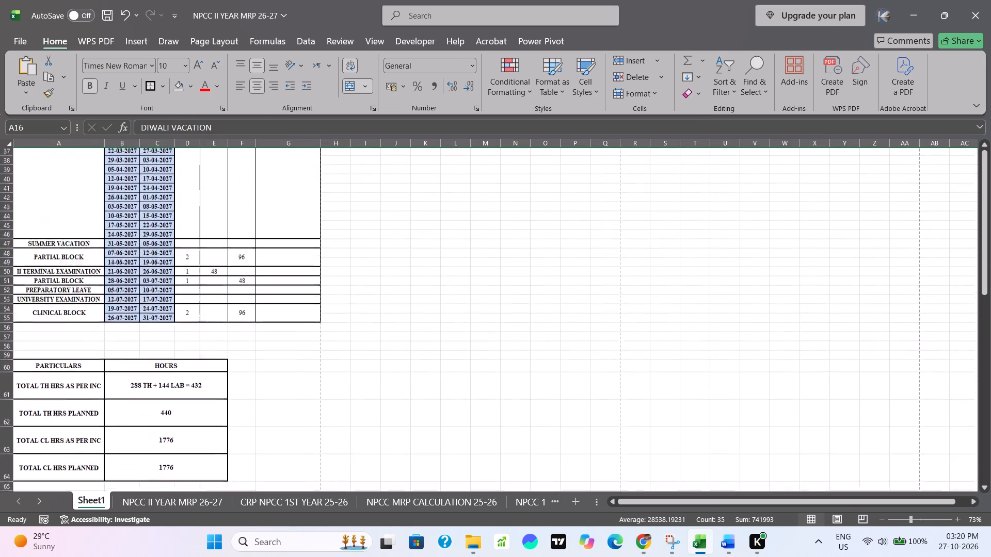
{"action": "scroll", "coordinate": [300, 397], "scroll_direction": "up", "scroll_amount": 1}
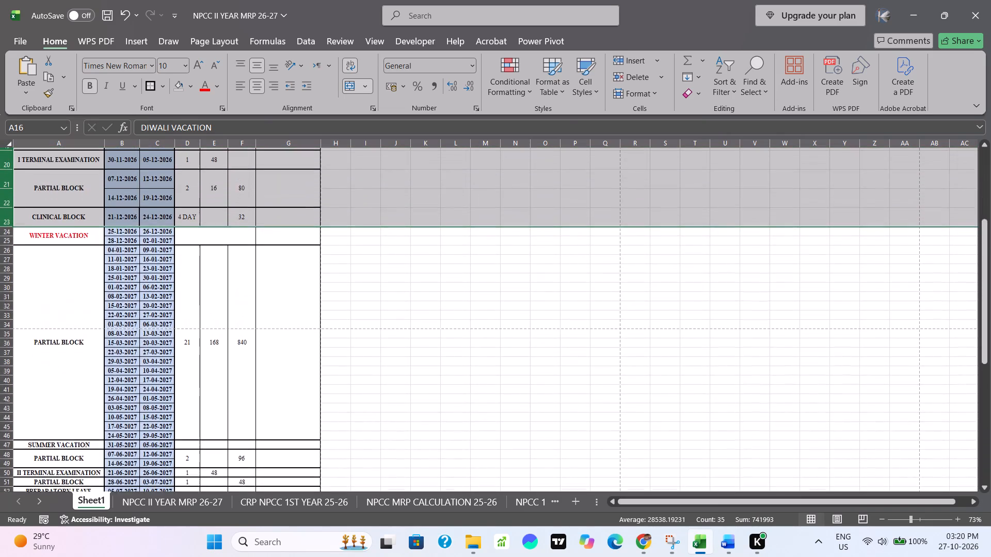
{"action": "scroll", "coordinate": [300, 397], "scroll_direction": "up", "scroll_amount": 1}
{"action": "left_click", "coordinate": [427, 340]}
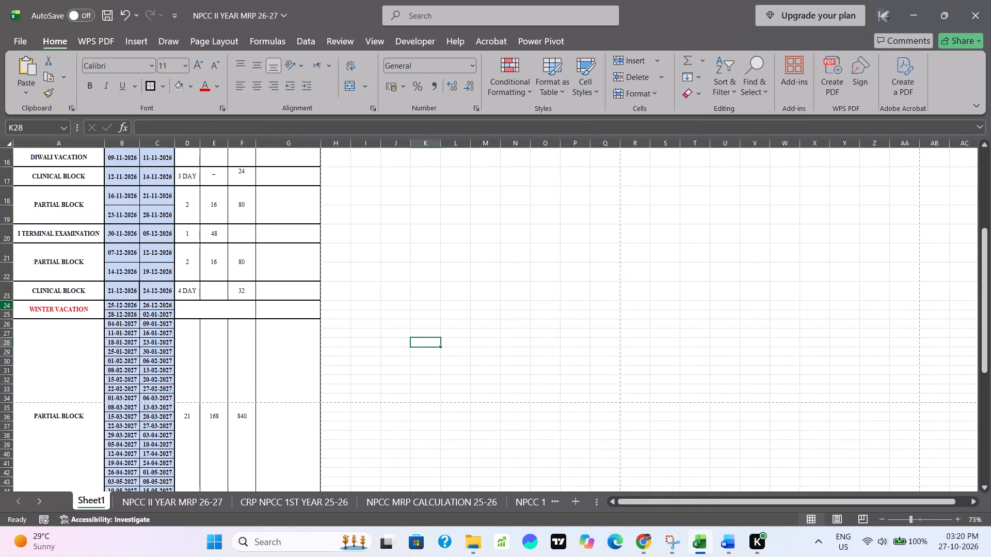
Change the font colour of the WINTER VACATION entry to black.
{"action": "left_click", "coordinate": [86, 307]}
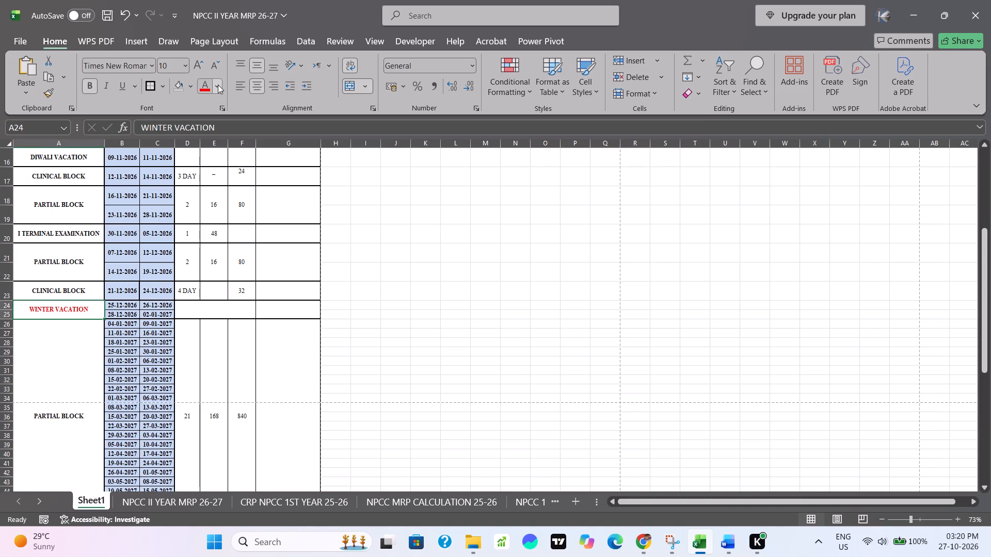
{"action": "left_click", "coordinate": [218, 85]}
{"action": "left_click", "coordinate": [213, 128]}
Slightly increase the height of rows 47 to 53, from SUMMER VACATION to UNIVERSITY EXAMINATION.
{"action": "scroll", "coordinate": [263, 434], "scroll_direction": "down", "scroll_amount": 2}
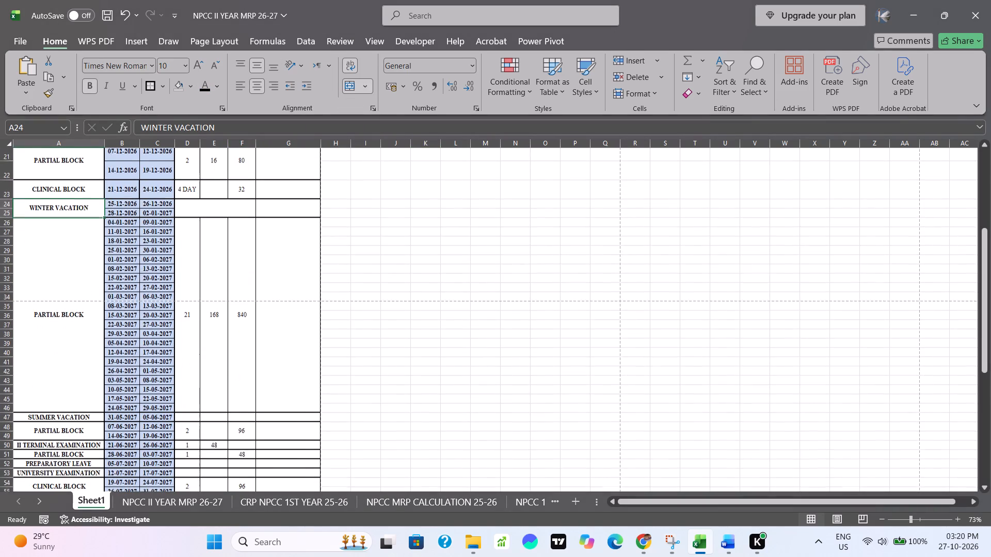
{"action": "scroll", "coordinate": [263, 434], "scroll_direction": "down", "scroll_amount": 3}
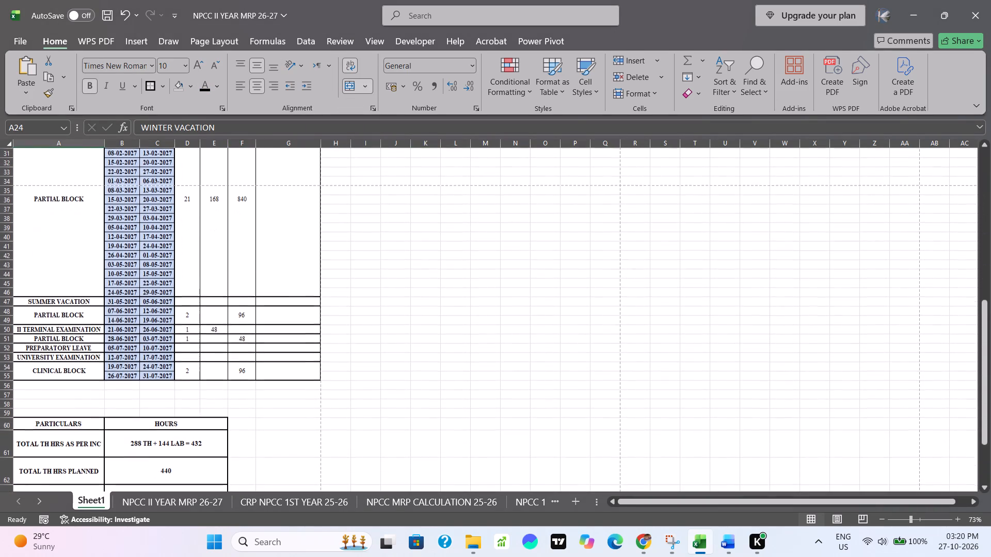
{"action": "left_click_drag", "start_coordinate": [5, 302], "coordinate": [5, 307]}
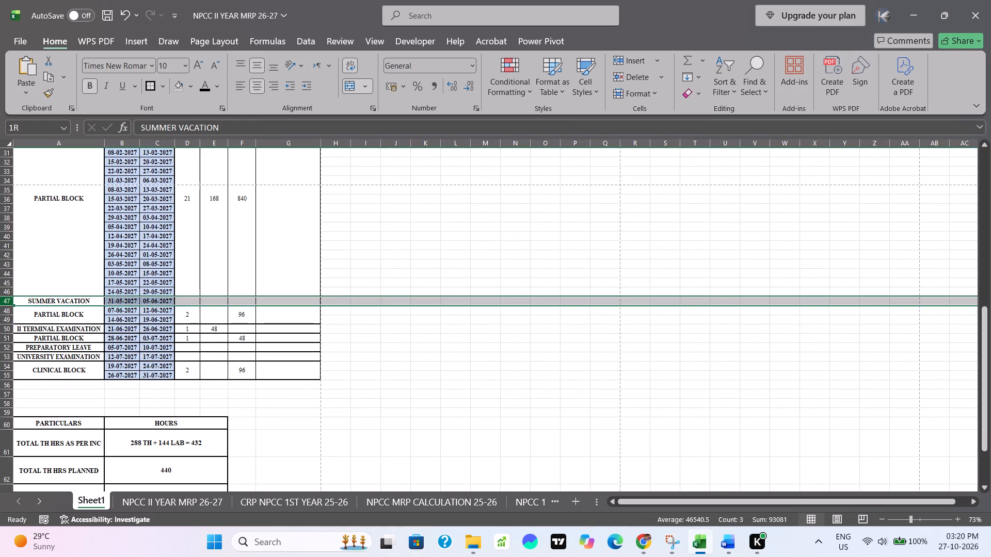
{"action": "left_click_drag", "start_coordinate": [5, 307], "coordinate": [0, 355]}
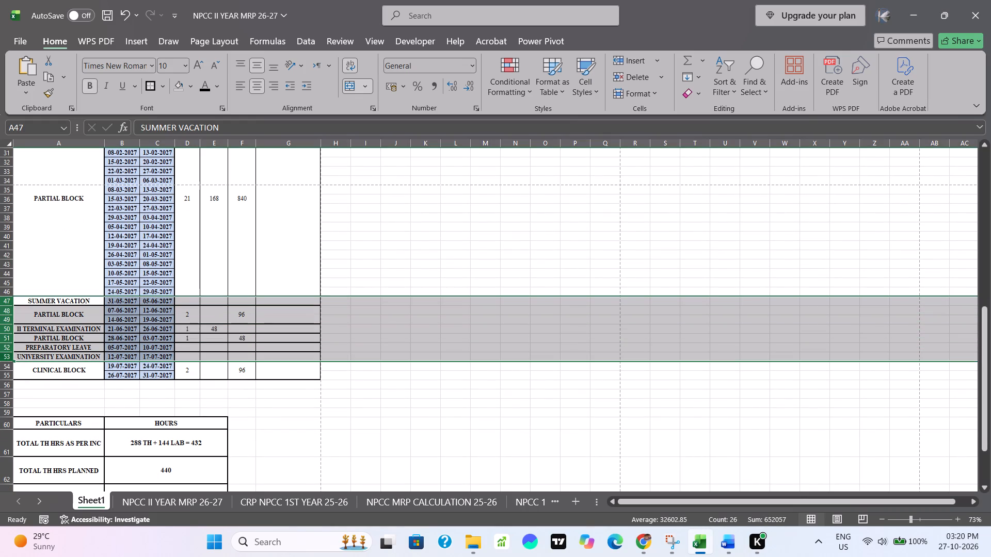
{"action": "left_click", "coordinate": [5, 363]}
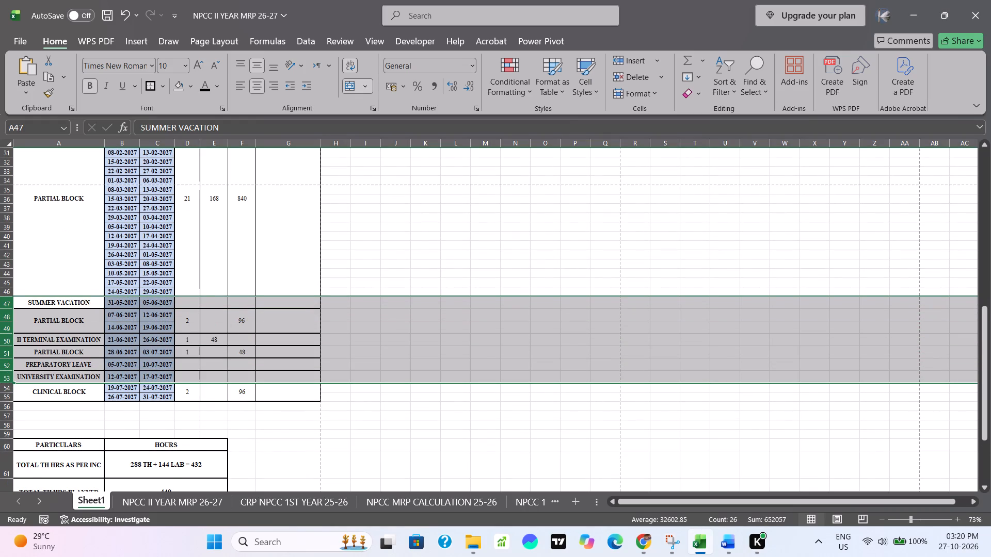
{"action": "left_click", "coordinate": [429, 427]}
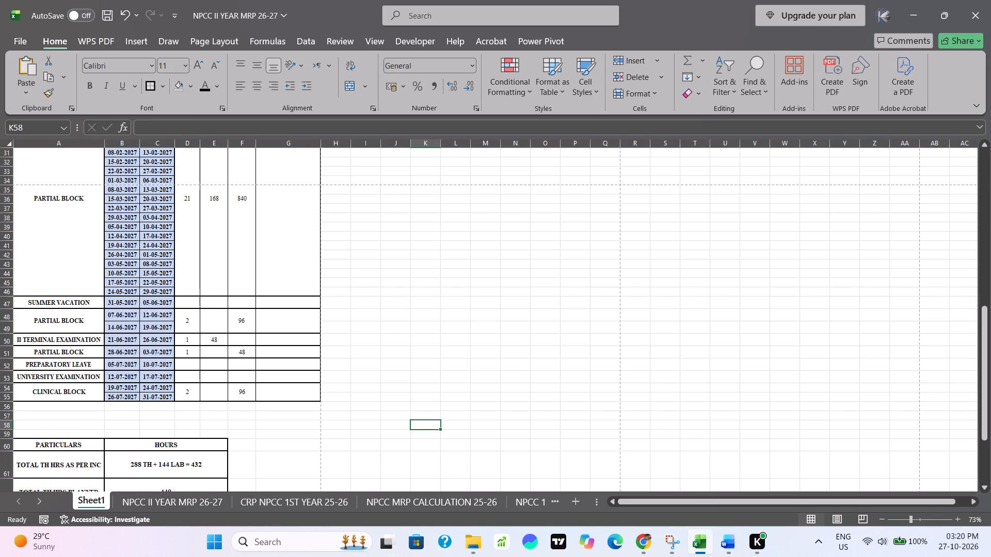
Check the row spacing and page-break lines across the schedule and the hours summary below it.
{"action": "scroll", "coordinate": [429, 427], "scroll_direction": "down", "scroll_amount": 3}
{"action": "scroll", "coordinate": [429, 427], "scroll_direction": "up", "scroll_amount": 1}
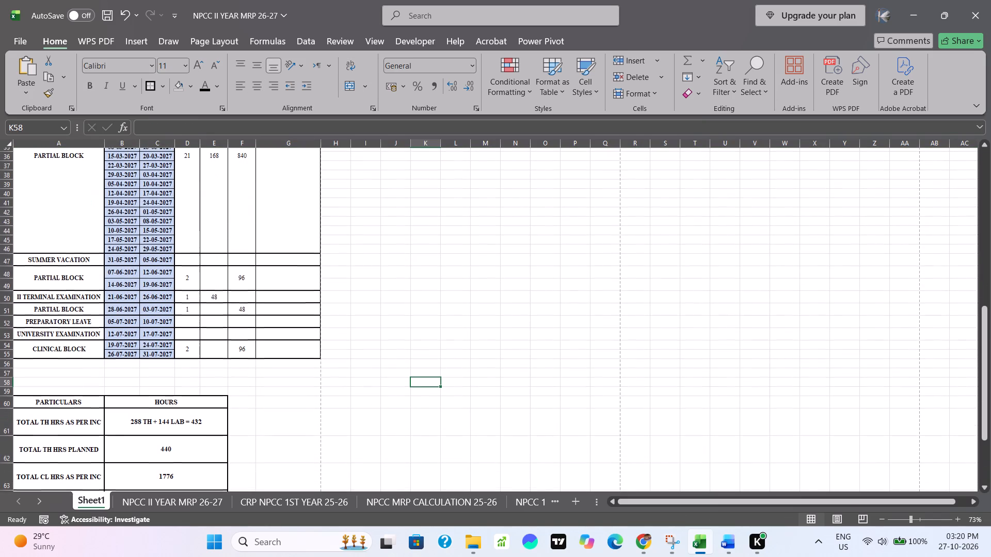
{"action": "scroll", "coordinate": [429, 427], "scroll_direction": "up", "scroll_amount": 4}
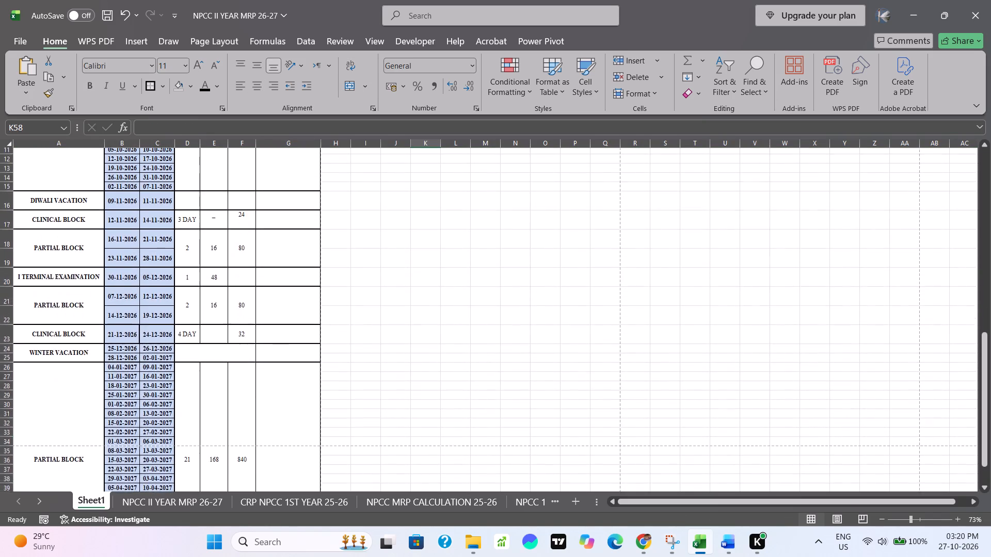
{"action": "scroll", "coordinate": [429, 427], "scroll_direction": "up", "scroll_amount": 2}
{"action": "scroll", "coordinate": [429, 427], "scroll_direction": "down", "scroll_amount": 1}
{"action": "scroll", "coordinate": [429, 427], "scroll_direction": "up", "scroll_amount": 1}
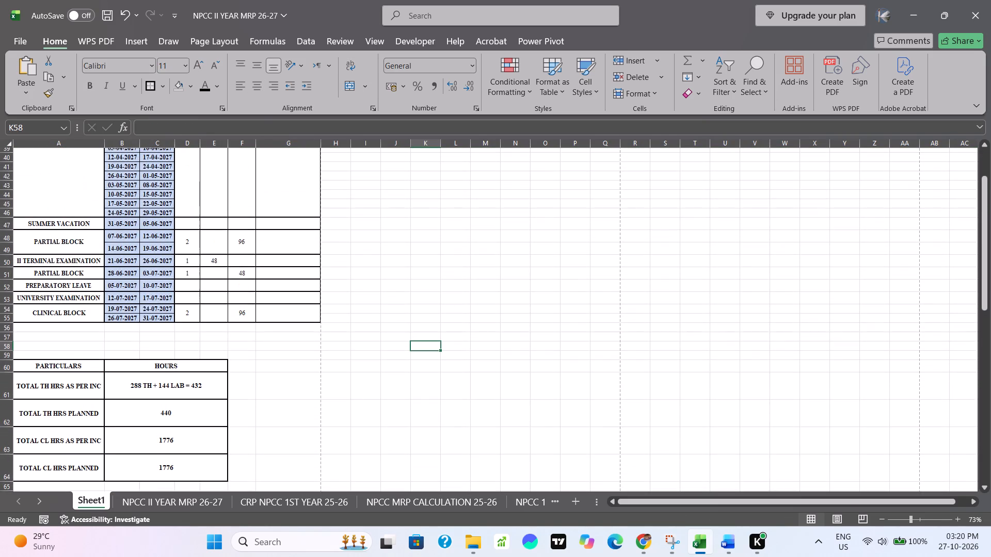
{"action": "scroll", "coordinate": [429, 427], "scroll_direction": "up", "scroll_amount": 1}
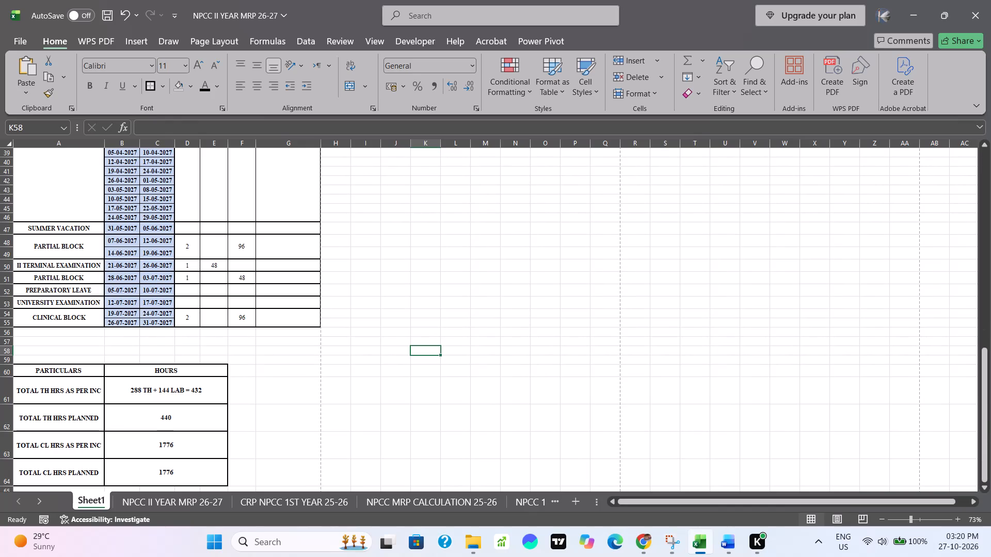